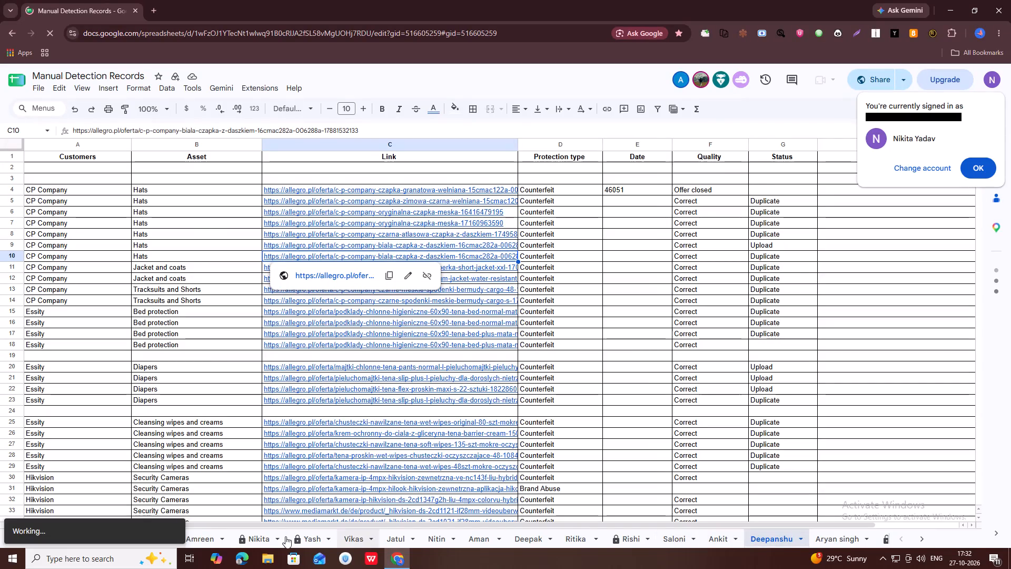
Open the Nikita sheet of the Manual Detection Records spreadsheet.
click(256, 539)
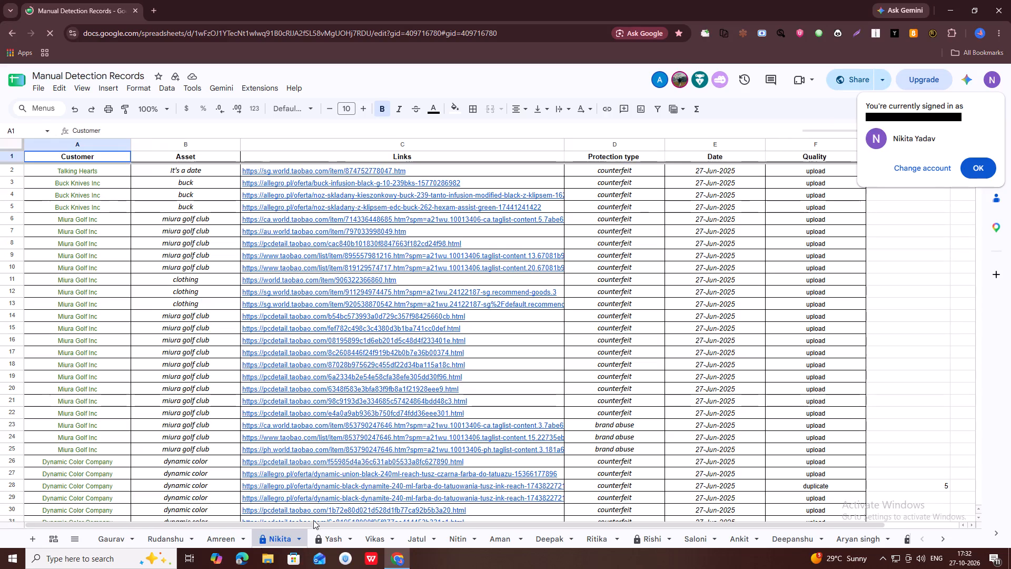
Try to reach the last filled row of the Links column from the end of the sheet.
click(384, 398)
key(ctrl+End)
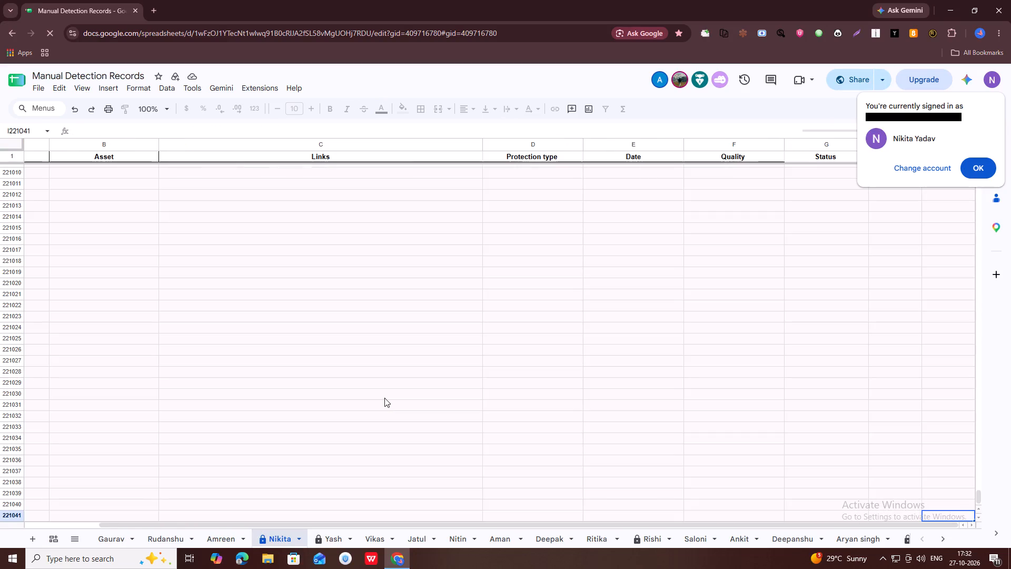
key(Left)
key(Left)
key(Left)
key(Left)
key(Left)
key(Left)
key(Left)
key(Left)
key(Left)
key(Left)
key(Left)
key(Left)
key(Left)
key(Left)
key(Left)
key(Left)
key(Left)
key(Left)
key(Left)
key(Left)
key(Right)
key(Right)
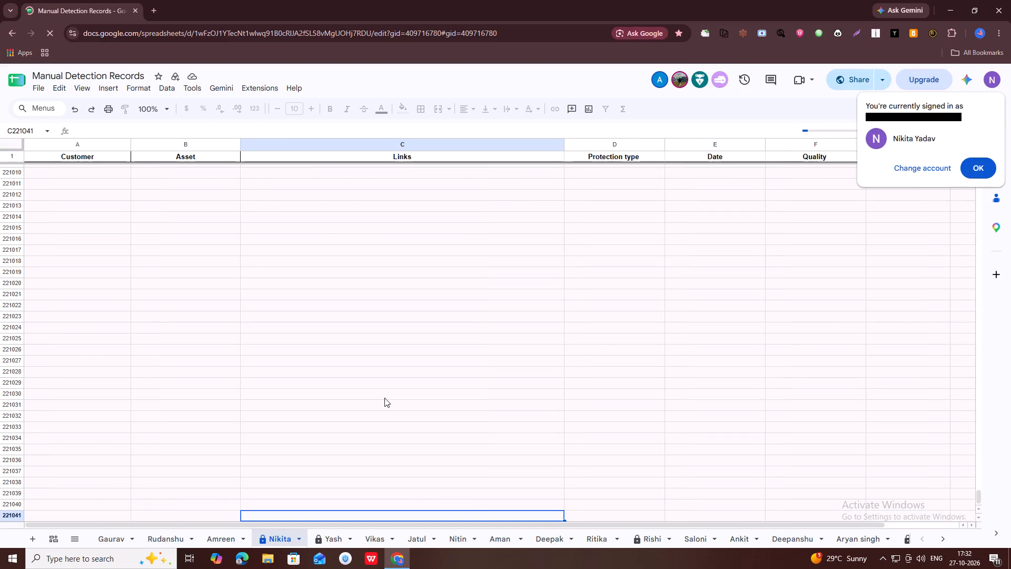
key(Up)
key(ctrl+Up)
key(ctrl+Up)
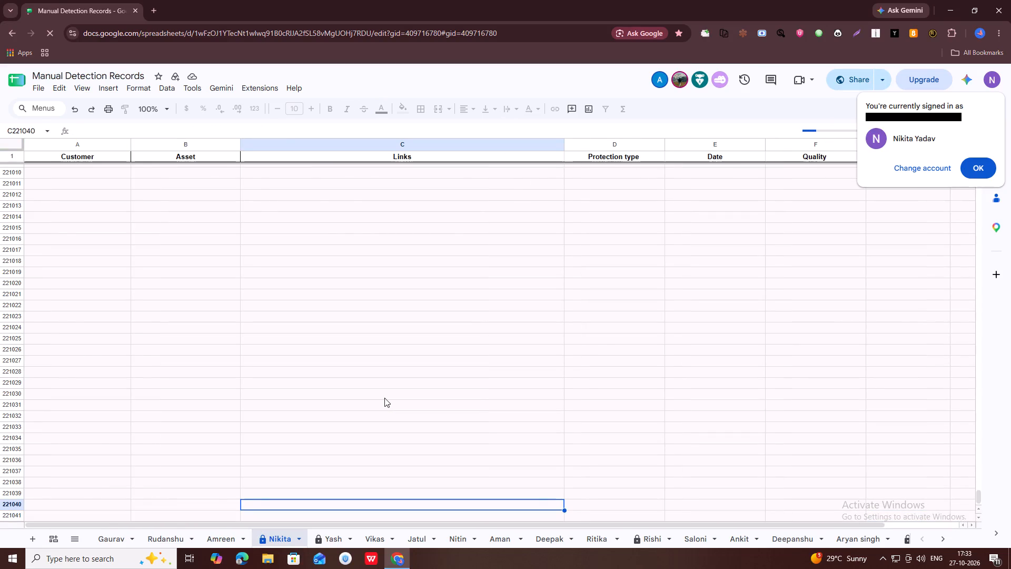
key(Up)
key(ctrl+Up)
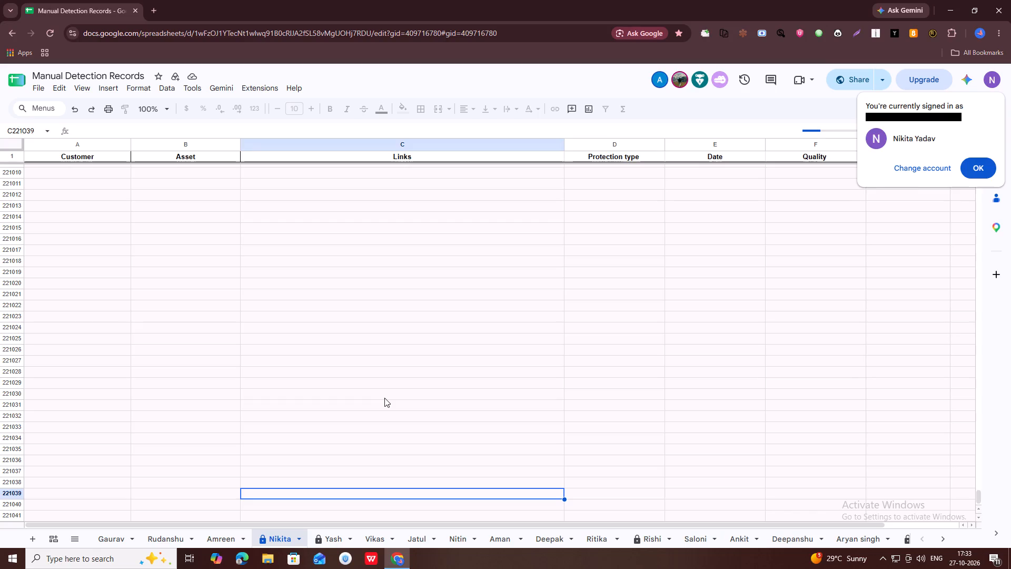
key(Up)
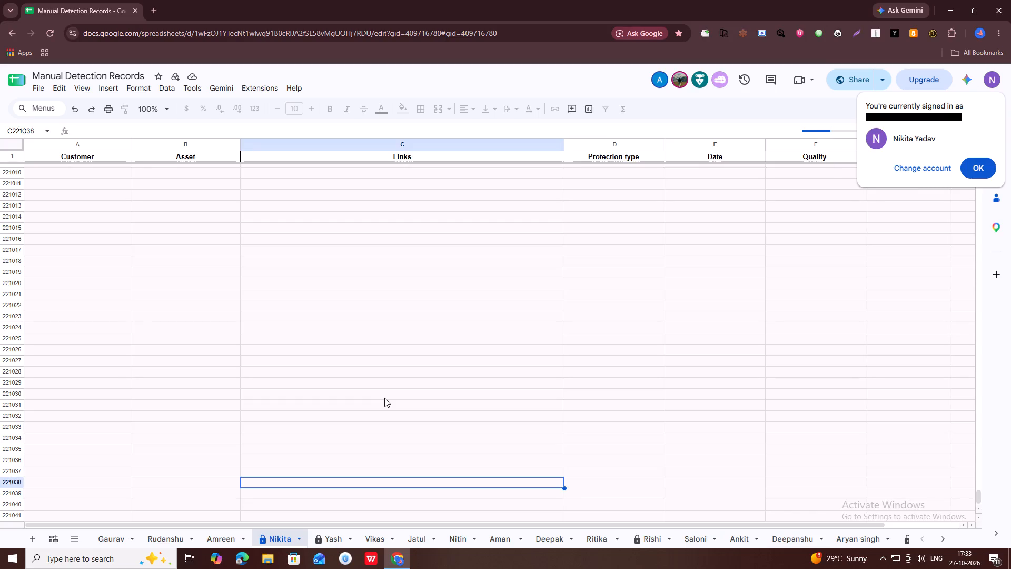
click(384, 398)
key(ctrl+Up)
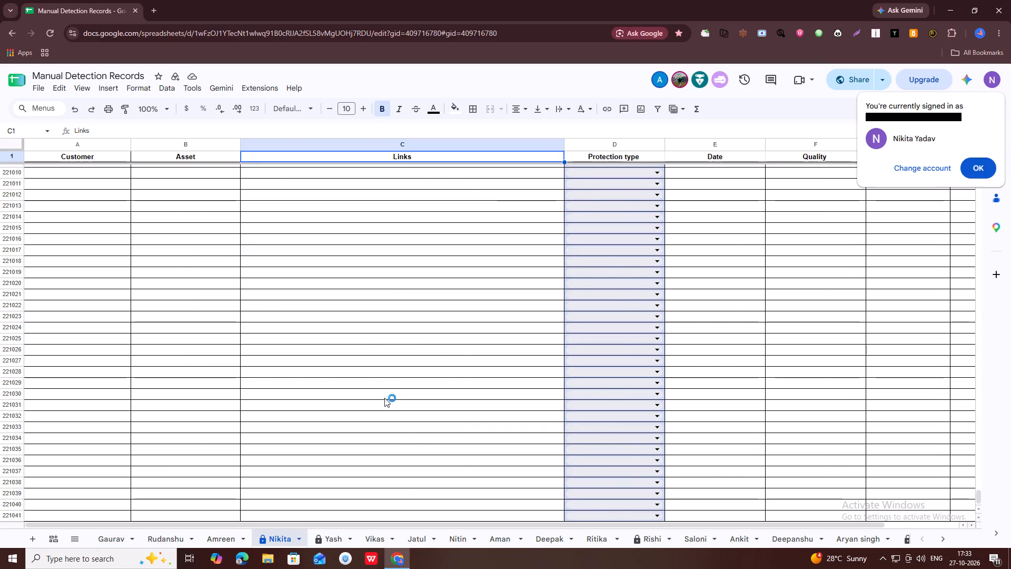
Go to the last filled record via the Protection type column and select its cell in the Links column.
key(Down)
key(ctrl+End)
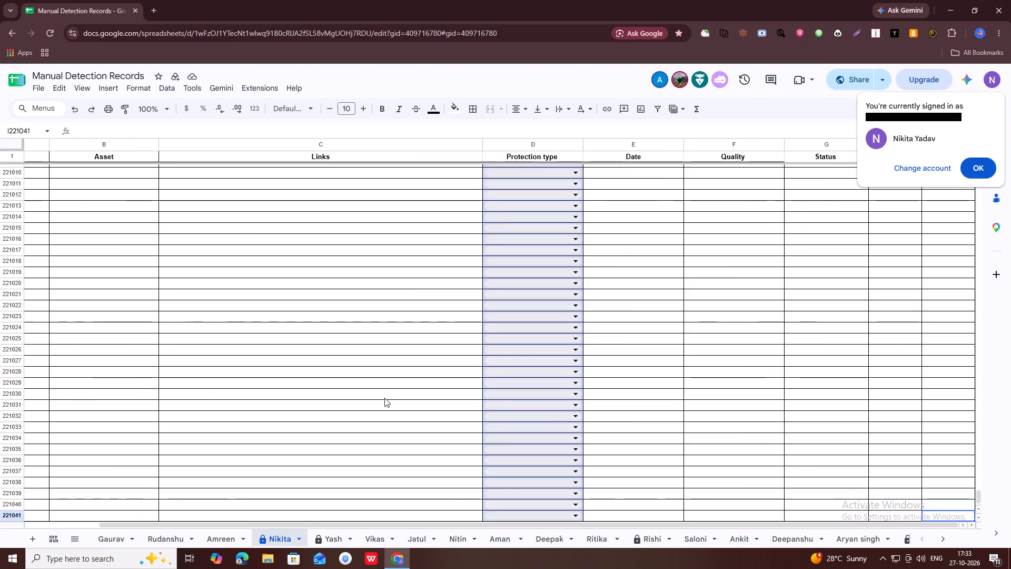
key(Left)
key(Left)
key(Left)
key(Left)
key(Left)
key(Left)
key(Left)
key(Left)
key(Left)
key(Left)
key(Left)
key(Left)
key(Left)
key(Left)
key(Left)
key(Left)
key(Left)
key(Left)
key(Left)
key(Left)
key(Right)
key(Right)
key(Right)
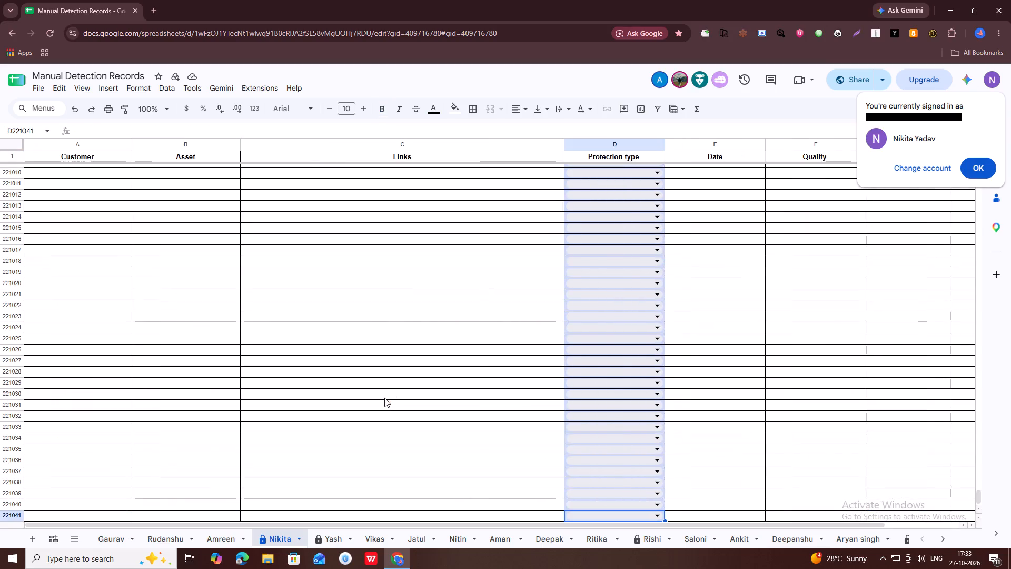
key(ctrl+Up)
key(Left)
key(Left)
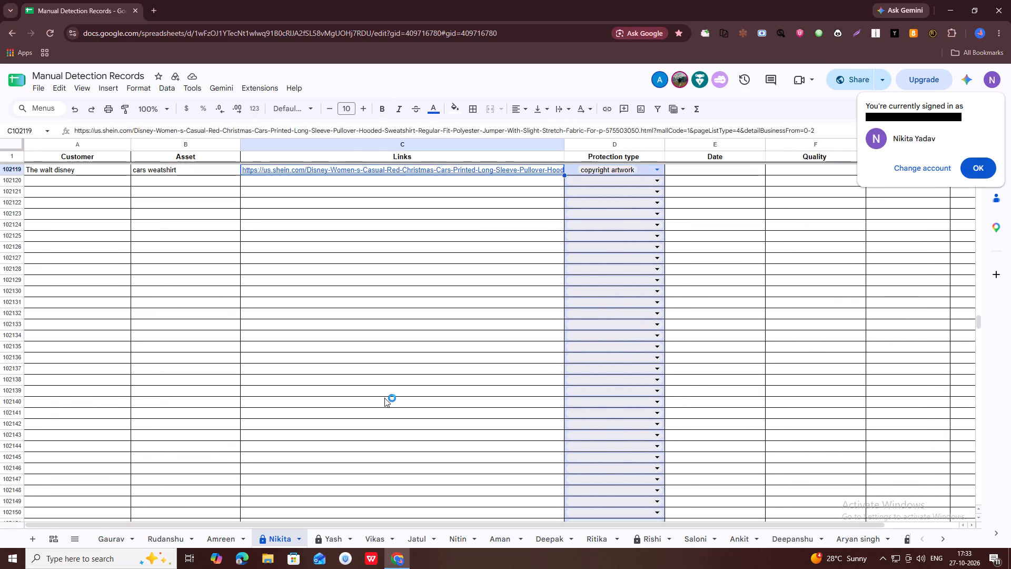
Examine the latest records upward from the last entry, back to the rows dated 10/26/2026.
key(Right)
key(Up)
key(Up)
key(Up)
key(Up)
key(Up)
key(Up)
key(Up)
key(Up)
key(Up)
key(Up)
key(Up)
key(Up)
key(Up)
key(Up)
key(Up)
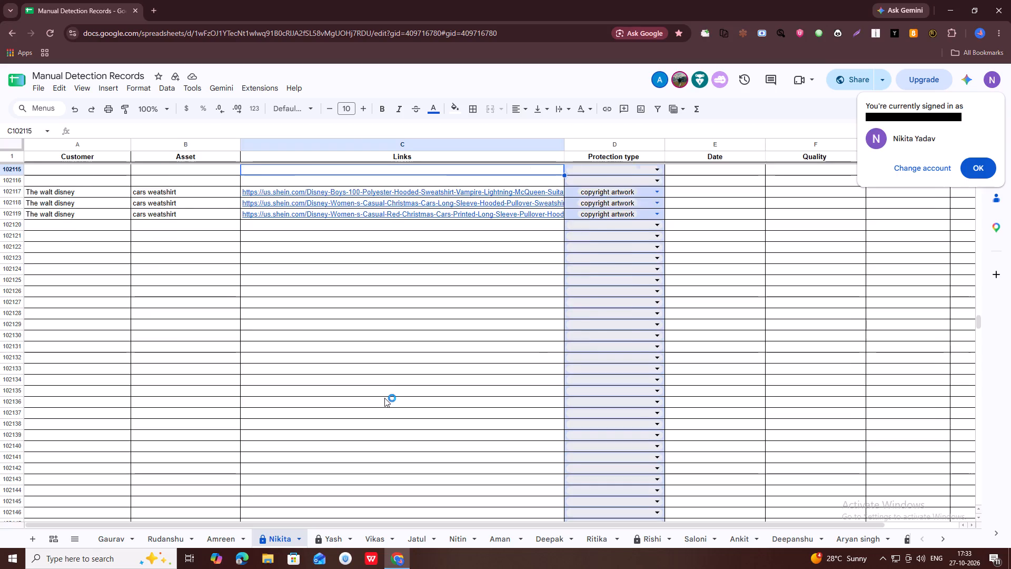
key(Up)
key(Down)
key(Down)
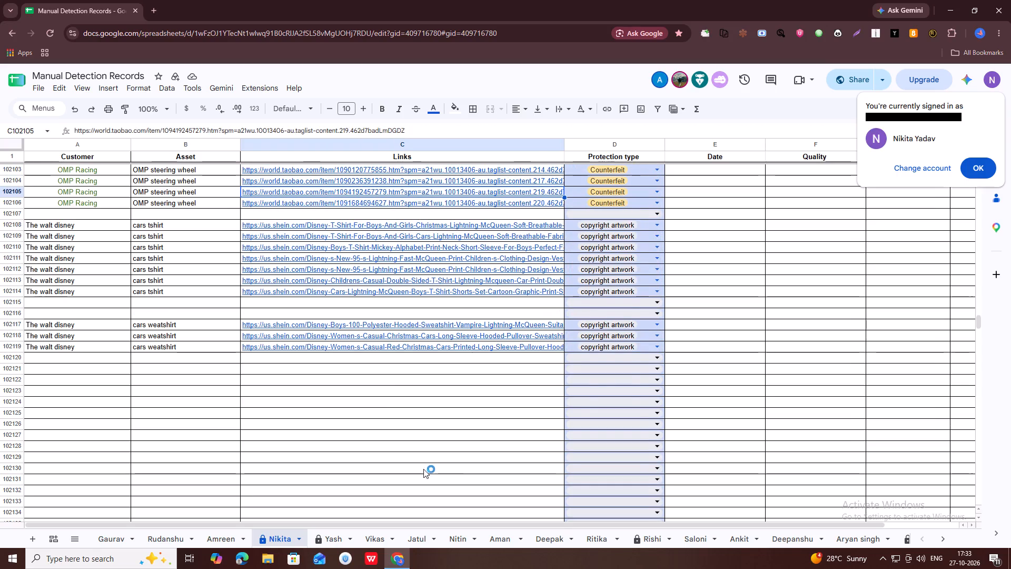
scroll(373, 444, up, 20)
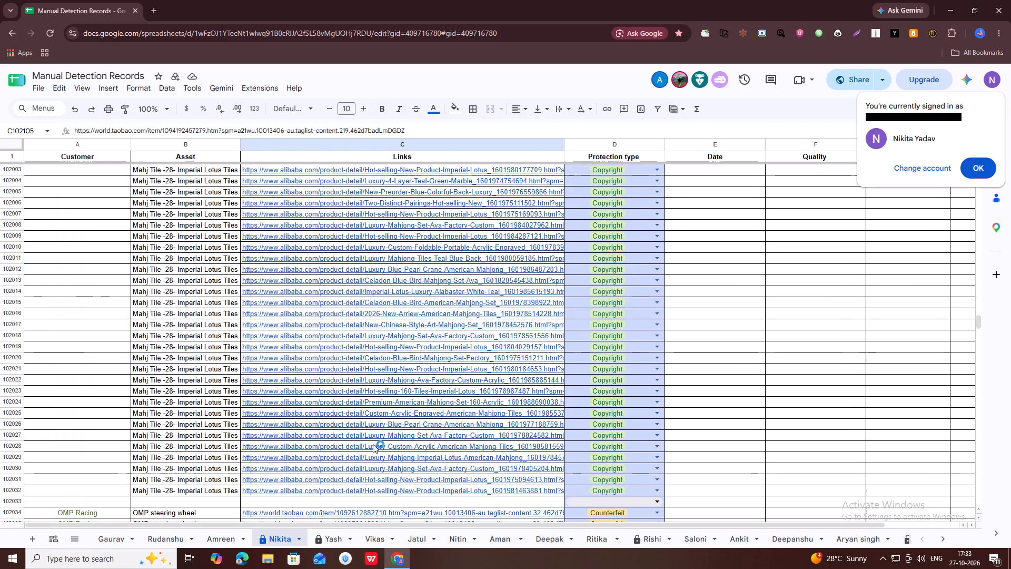
scroll(373, 444, up, 10)
scroll(373, 444, down, 1)
scroll(373, 444, up, 9)
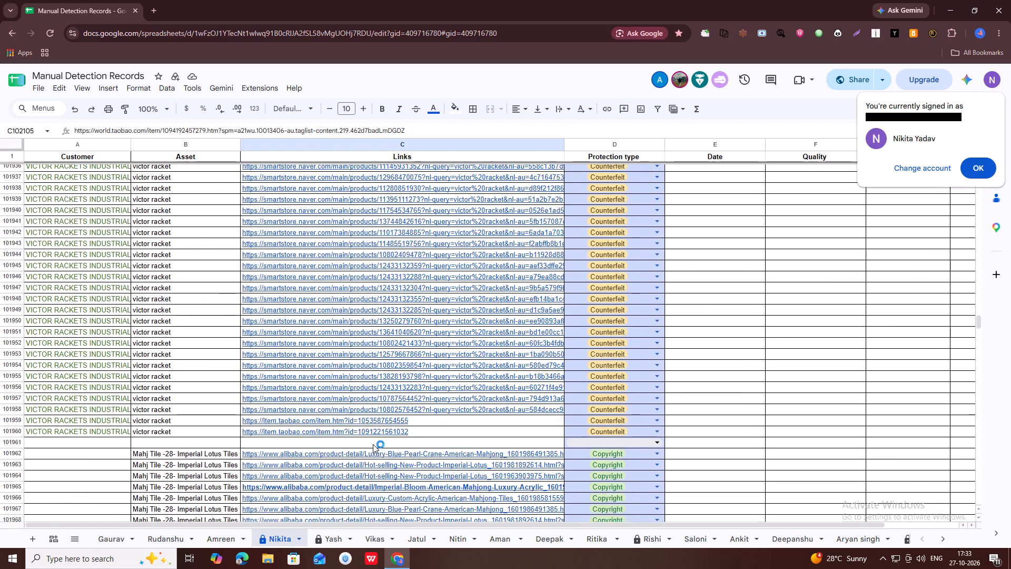
scroll(373, 444, up, 20)
scroll(373, 444, up, 9)
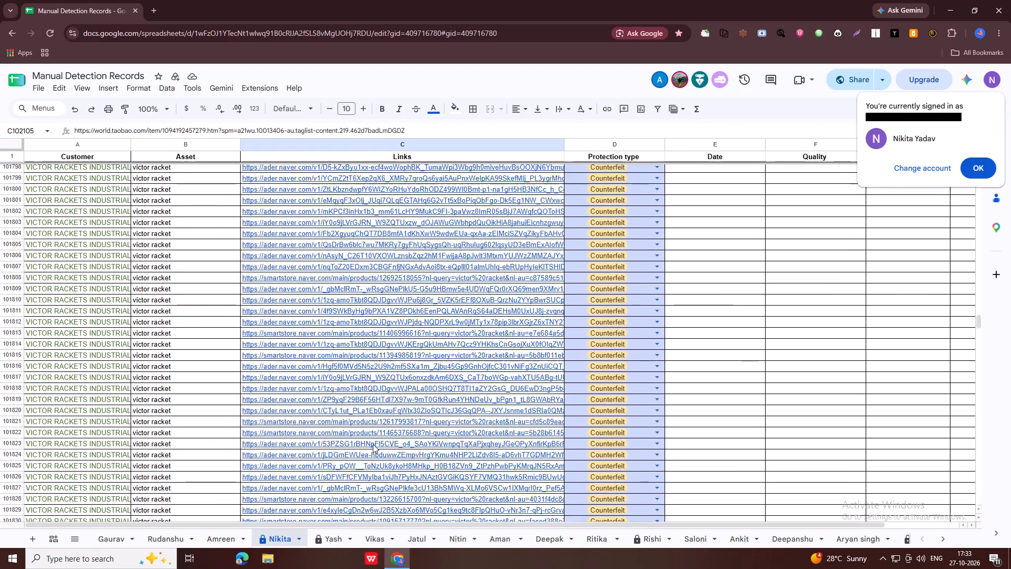
scroll(373, 444, up, 3)
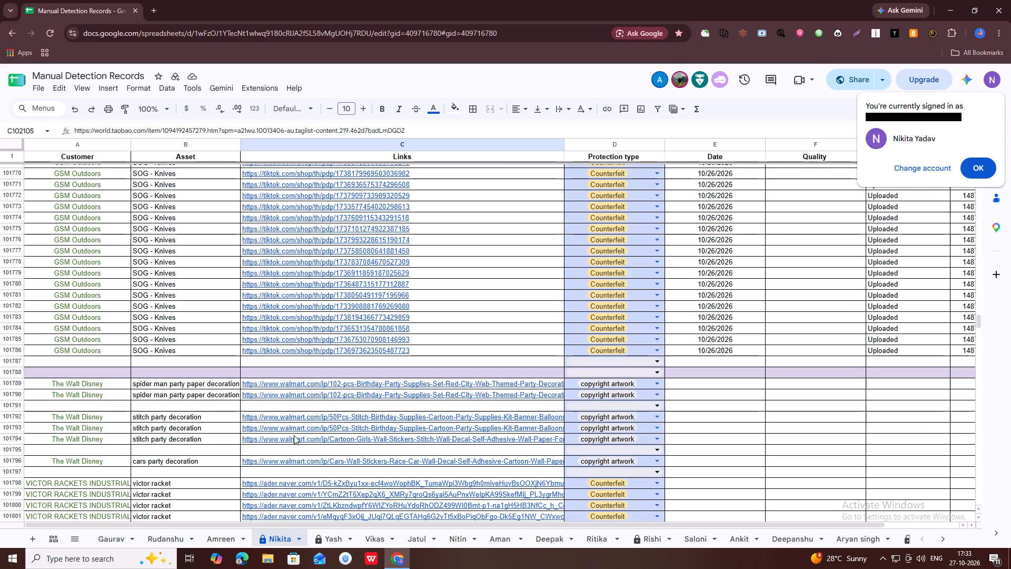
Open the NEW 01 - Calendar - Suntec - Brand spreadsheet in a new browser tab.
click(158, 3)
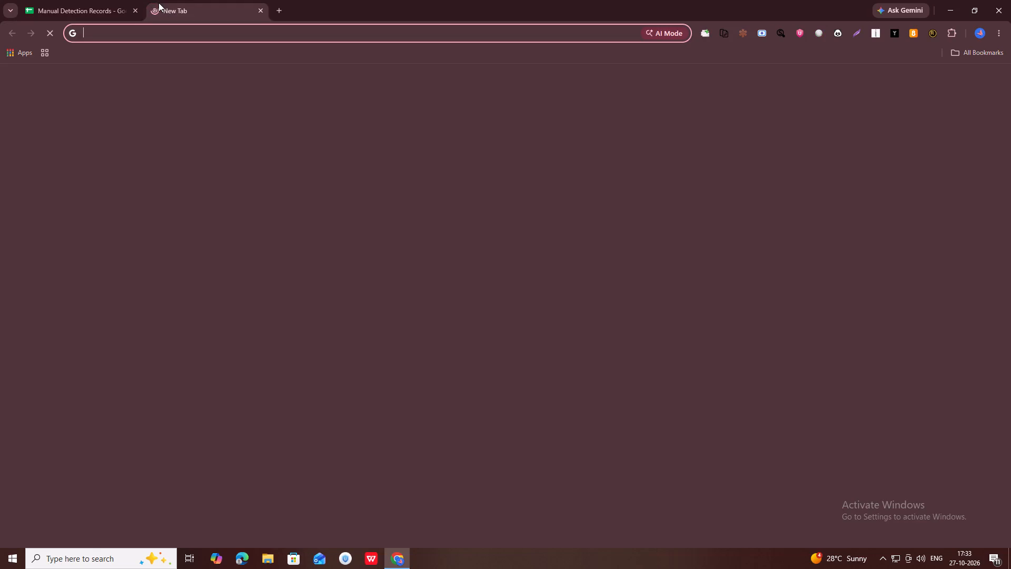
text(ca)
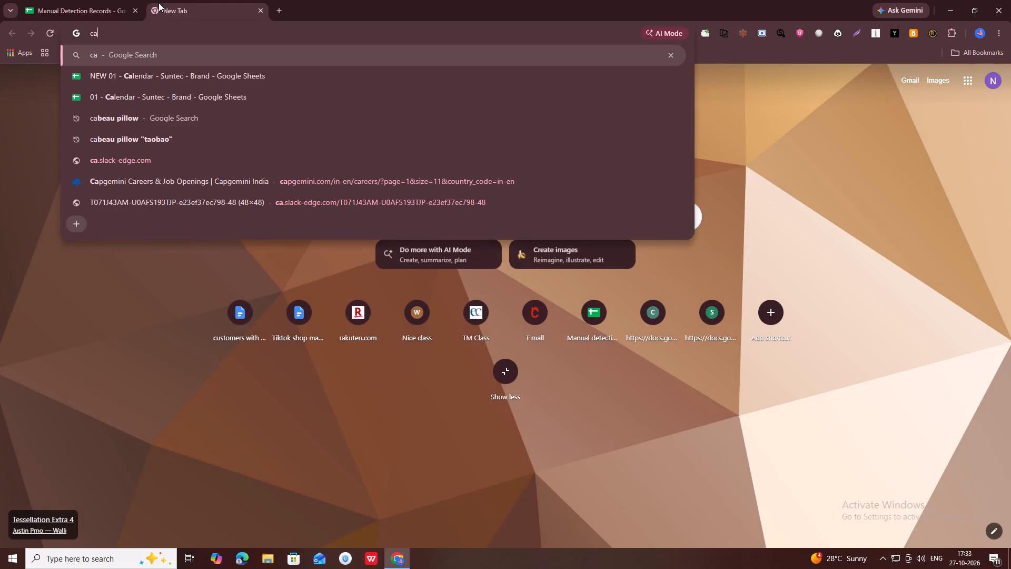
key(Down)
key(Return)
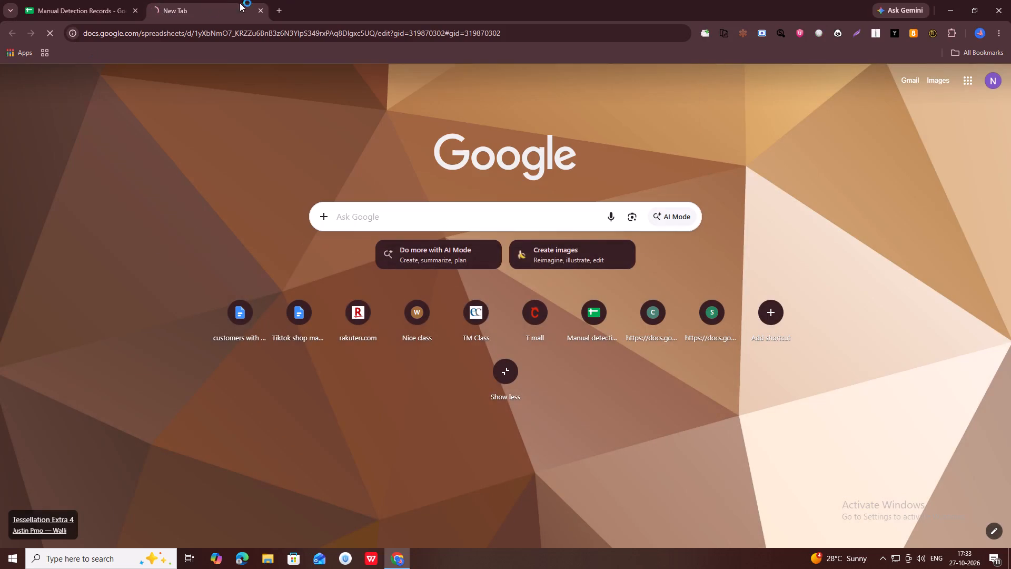
Open another browser tab and look up the page starting with "fr".
click(281, 0)
text(fr)
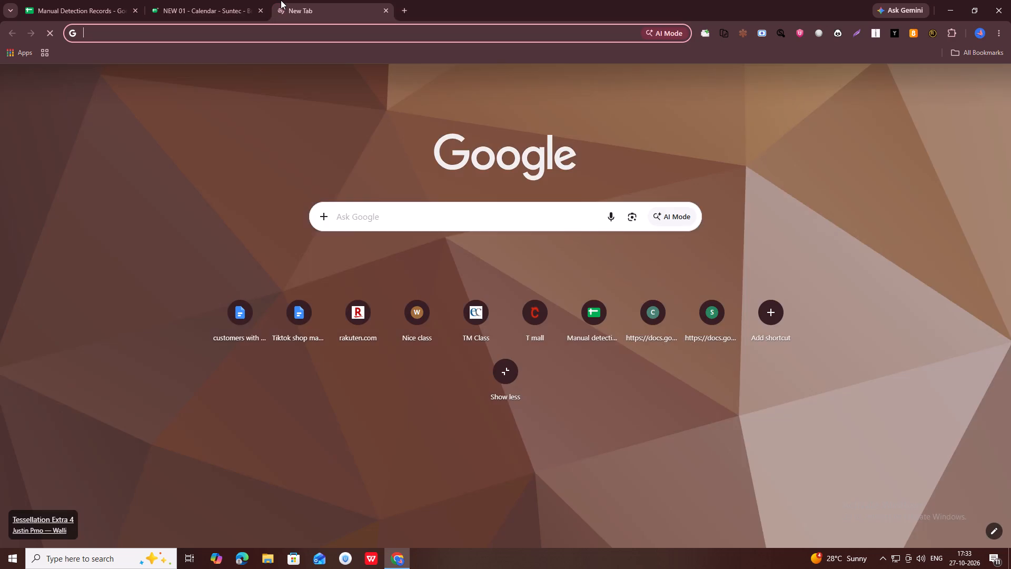
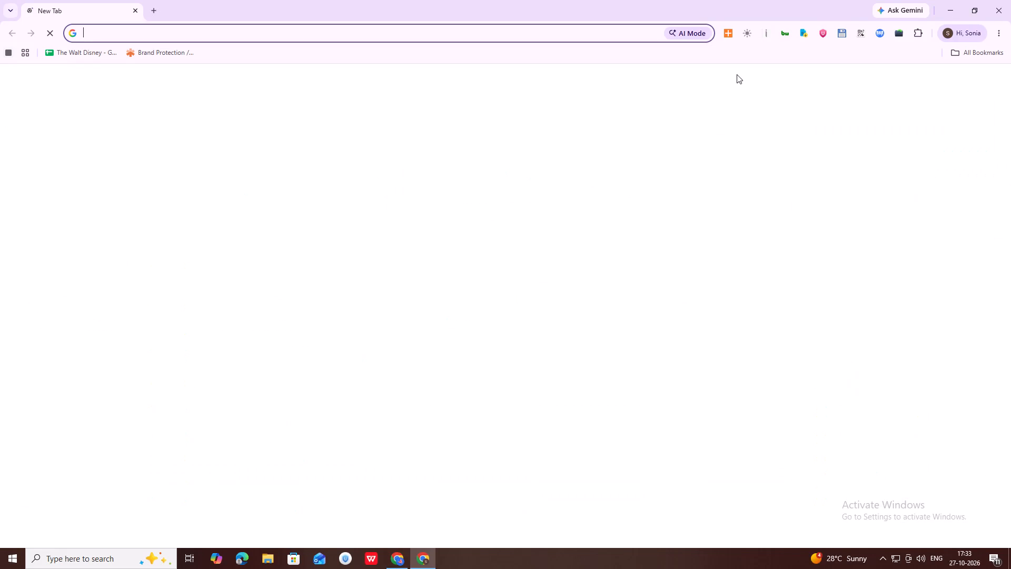
Look up the Brand Protection / Anti Piracy FrontOffice page by entering "fron" as the address in the new tab.
text(ron)
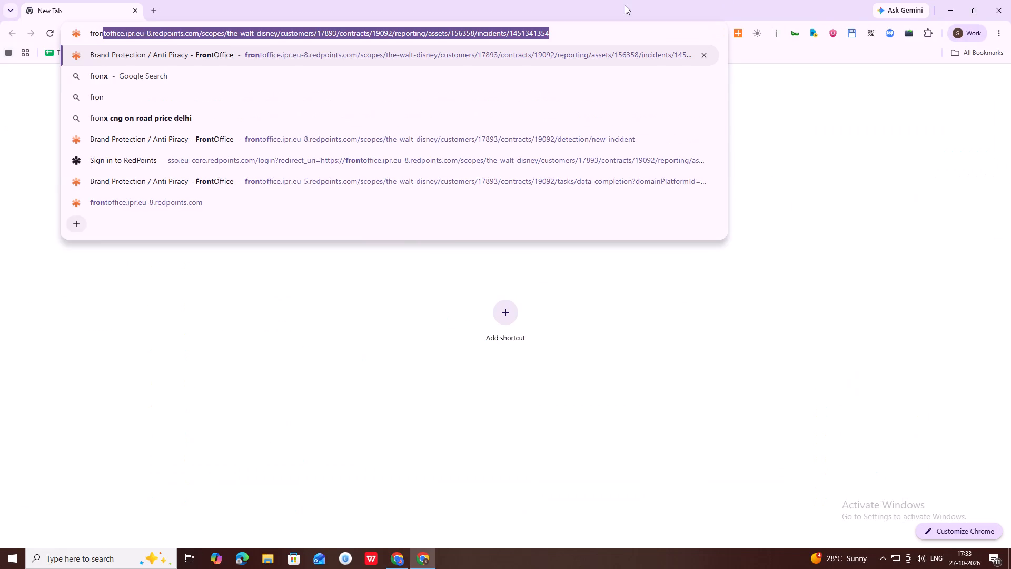
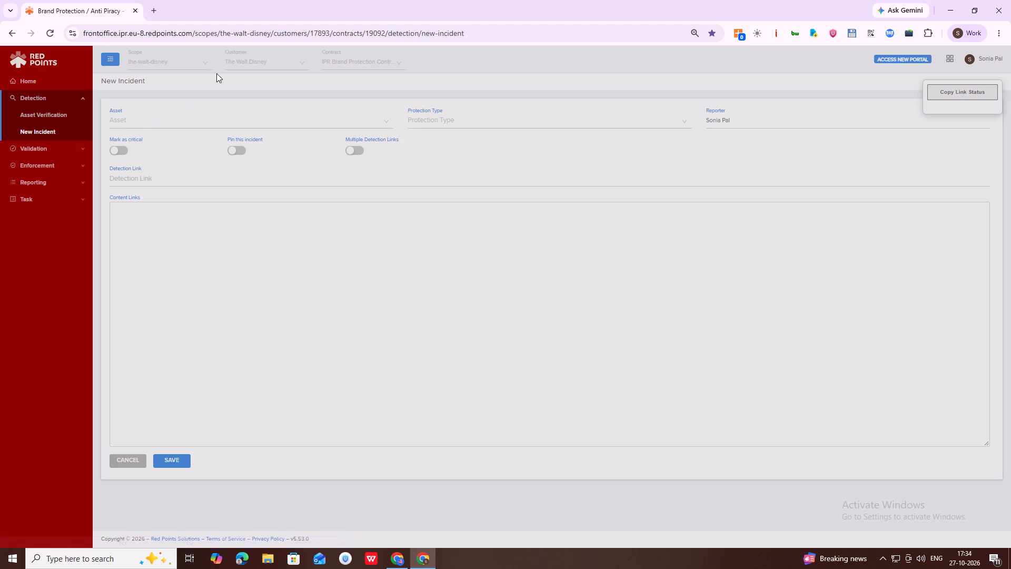
Search the new incident's assets for "spider man party paper decoration", copied from row 101789's Asset cell in the Nikita sheet.
click(234, 119)
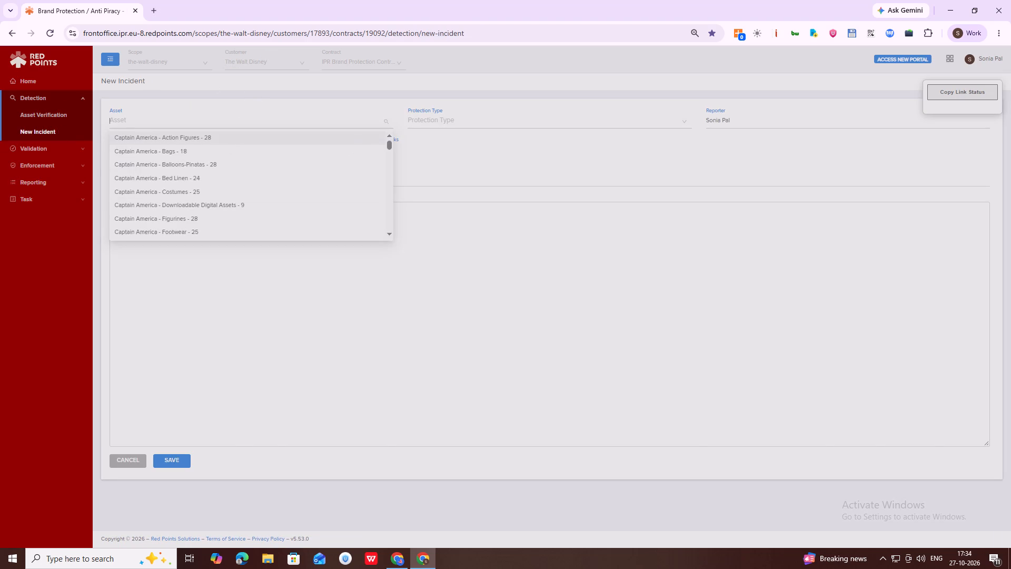
key(alt+Tab)
click(141, 0)
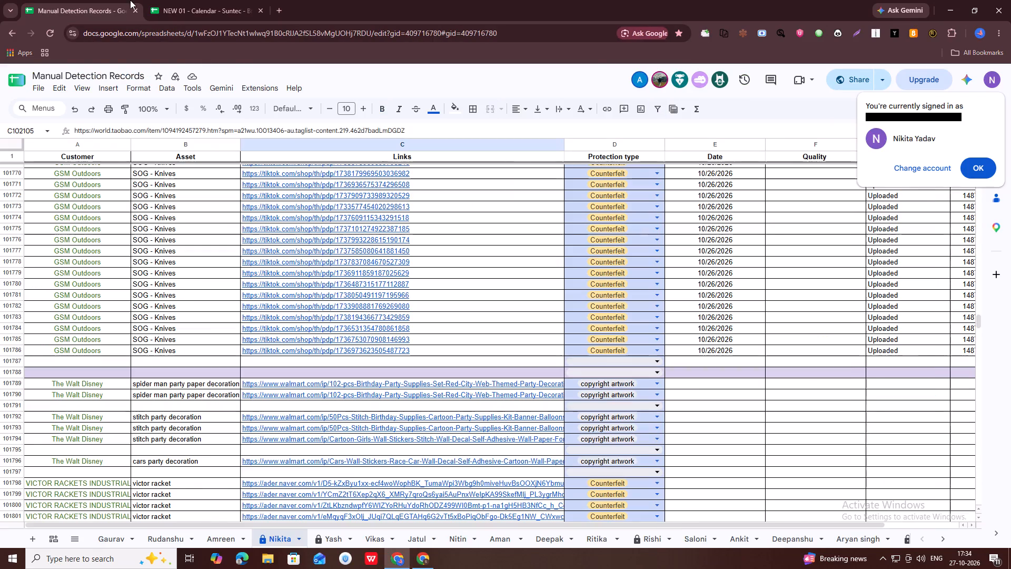
drag(301, 383, 304, 393)
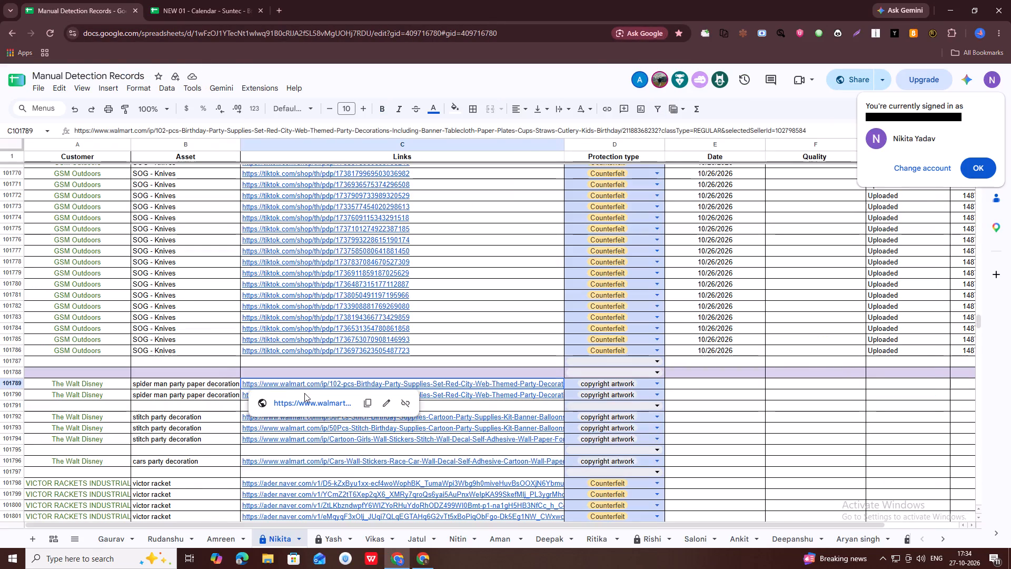
drag(304, 393, 464, 397)
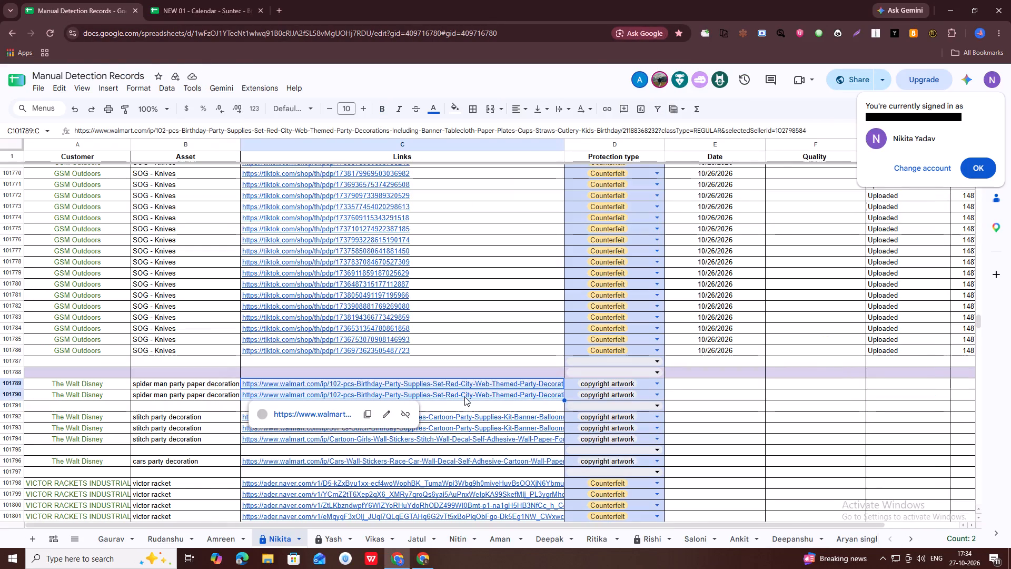
click(185, 381)
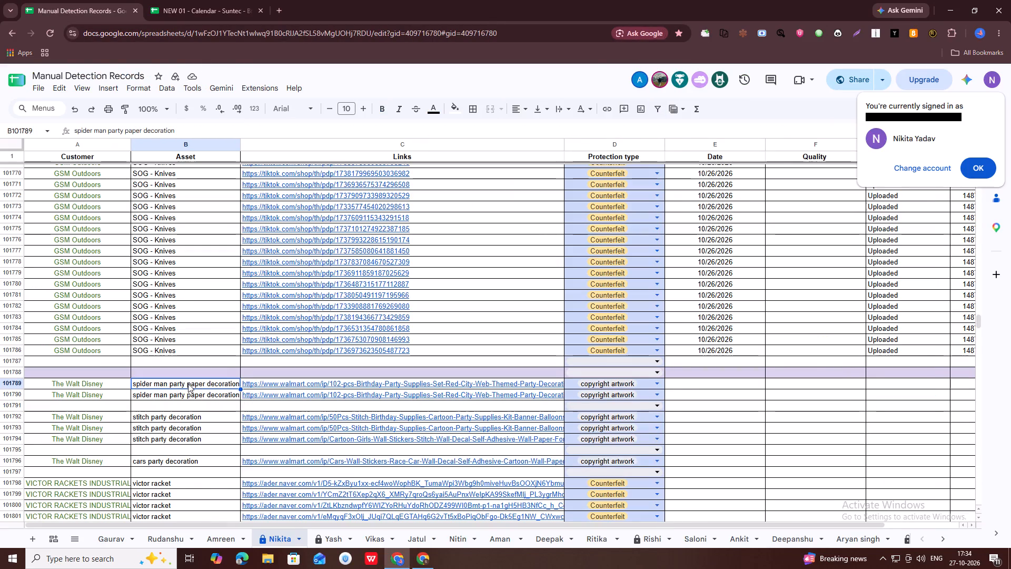
key(ctrl+c)
key(alt+Tab)
click(176, 118)
key(ctrl+v)
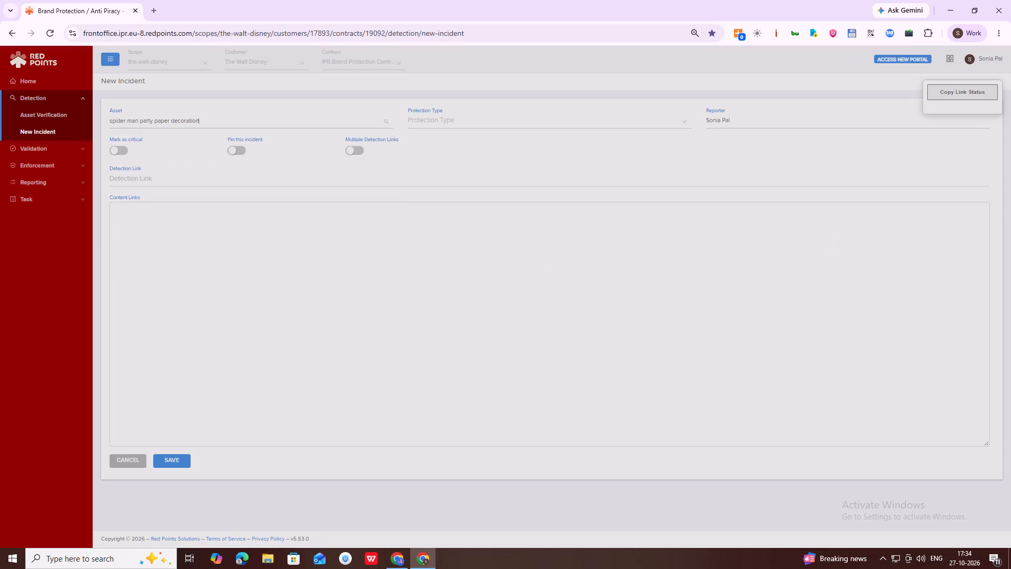
Shorten the new incident's asset search to "spider".
key(BackSpace)
key(BackSpace)
key(BackSpace)
key(BackSpace)
key(BackSpace)
key(BackSpace)
key(BackSpace)
key(BackSpace)
key(BackSpace)
key(BackSpace)
key(BackSpace)
key(BackSpace)
key(BackSpace)
key(BackSpace)
key(BackSpace)
key(BackSpace)
key(BackSpace)
key(BackSpace)
key(BackSpace)
key(BackSpace)
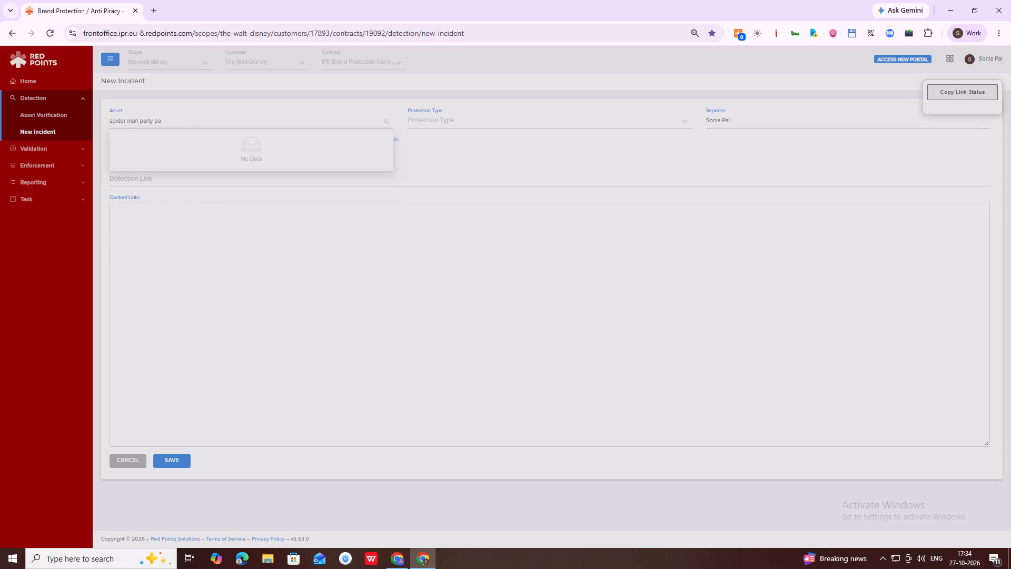
text(spider)
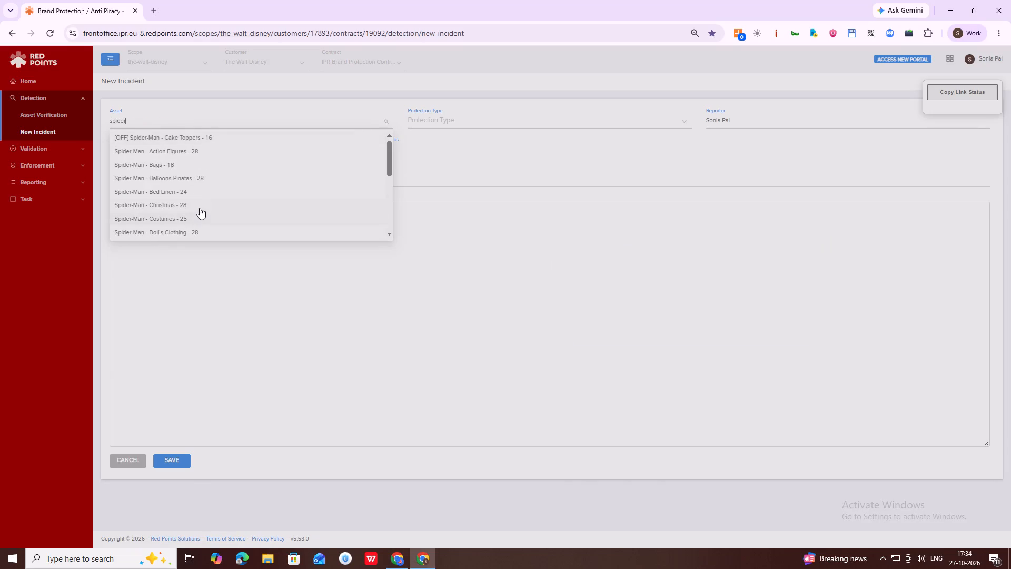
Recheck the asset name in the detection records, search the incident assets for "party pap" and look through the matching options.
key(alt+Tab)
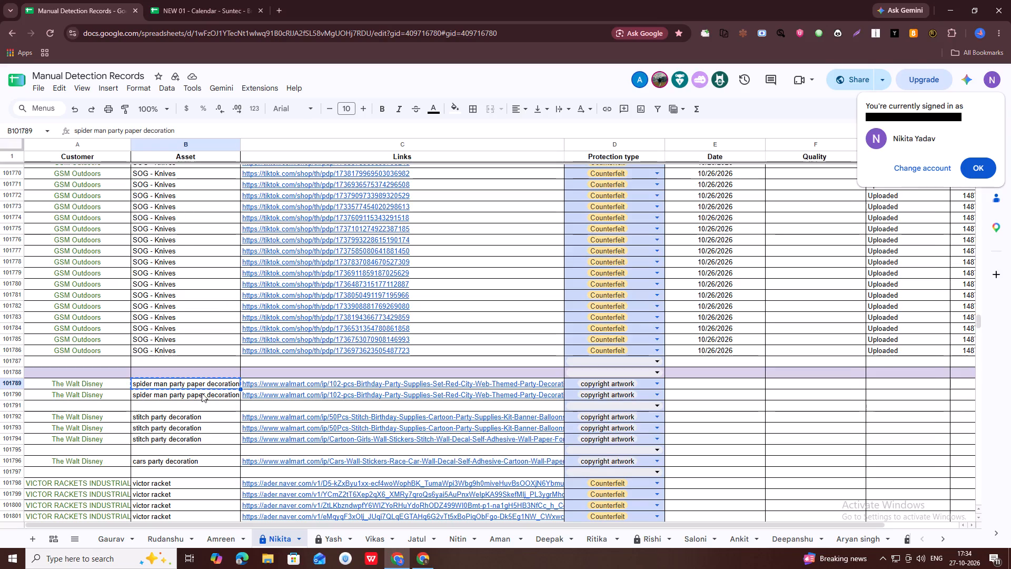
key(alt+Tab)
click(193, 121)
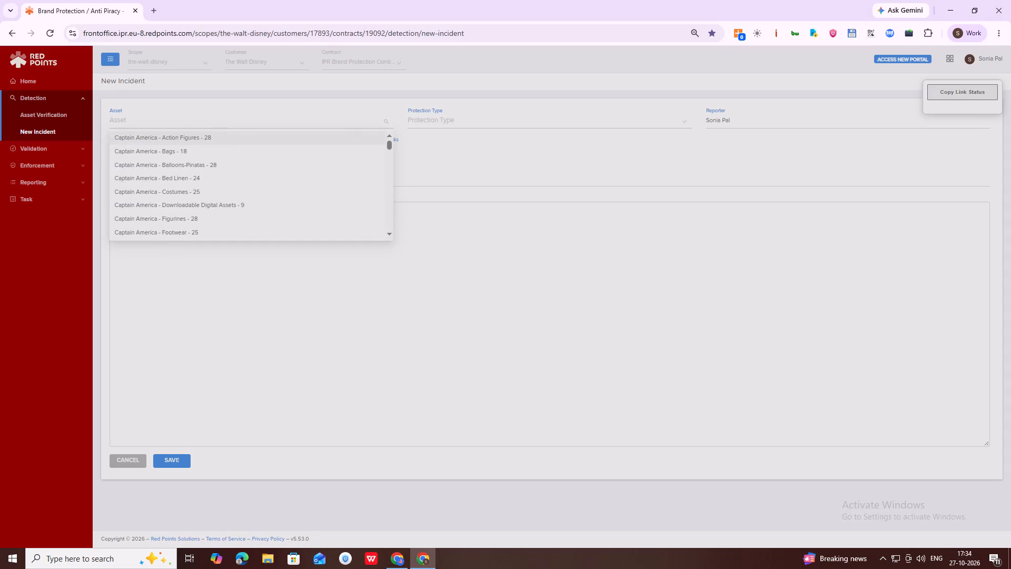
text(party)
key(space)
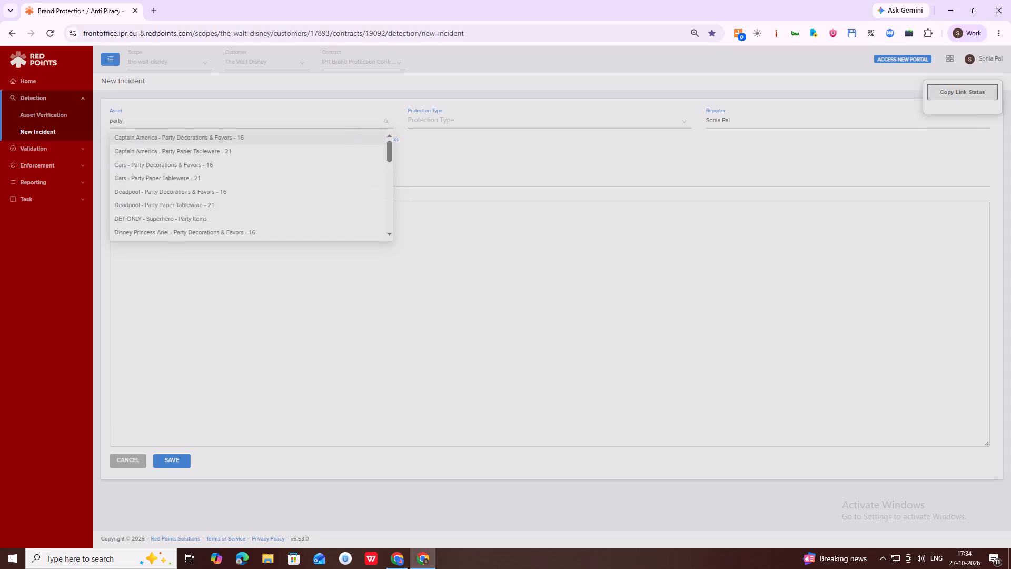
text(pap)
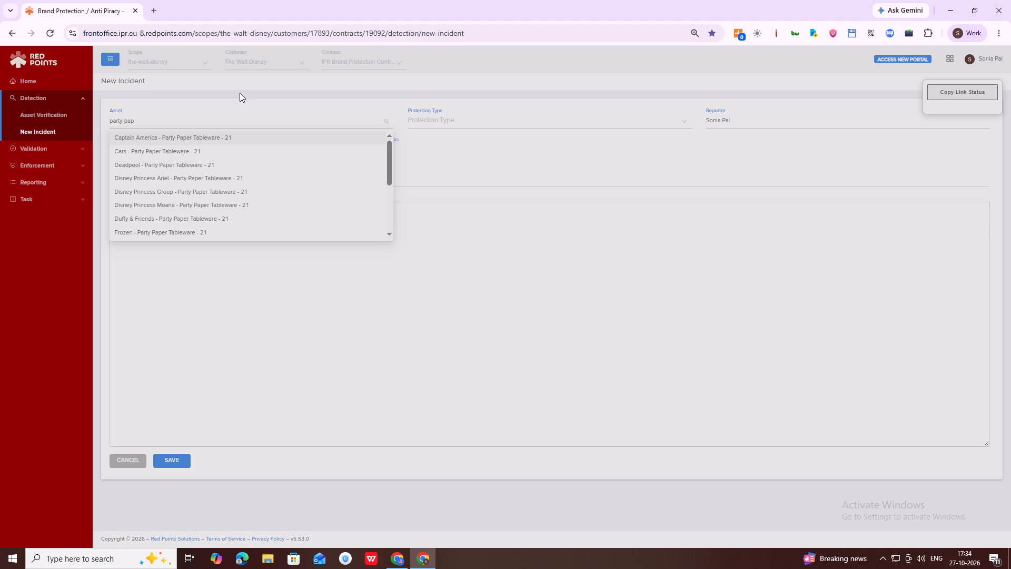
scroll(247, 195, down, 2)
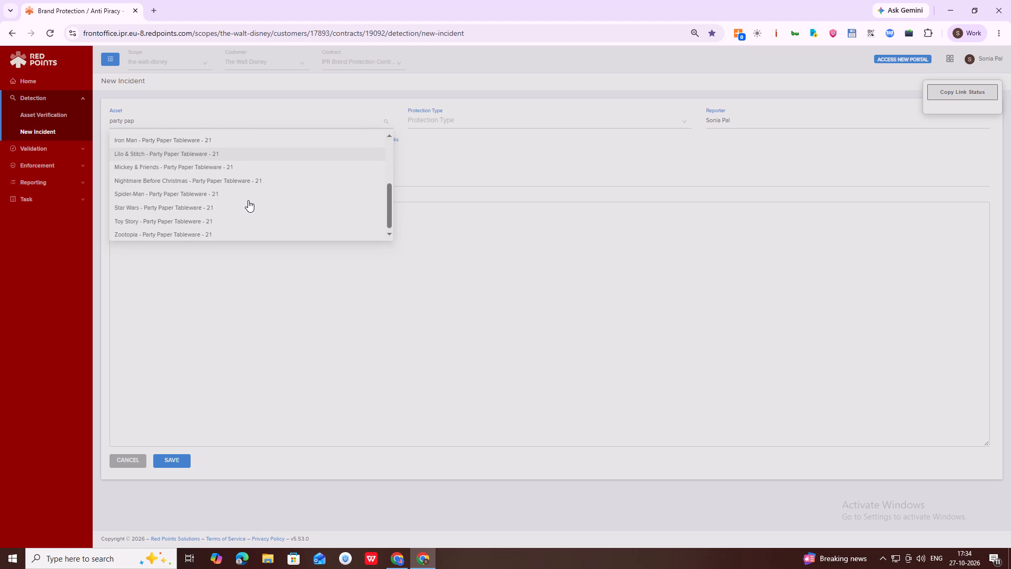
scroll(248, 200, down, 4)
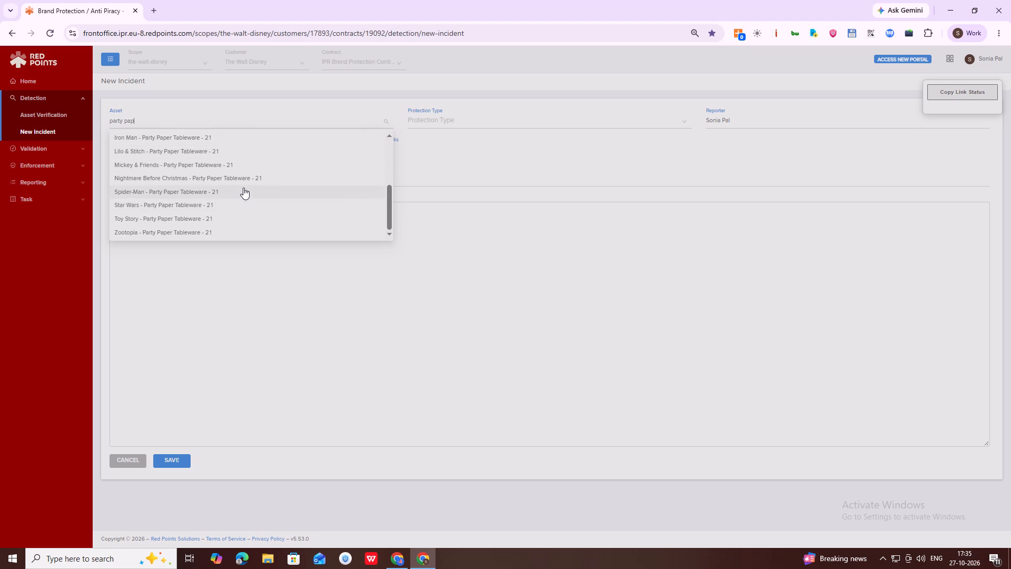
scroll(194, 160, up, 3)
Replace the asset search with "spider" and look through the Spider-Man options for party decorations and paper tableware.
text(spider)
key(Insert)
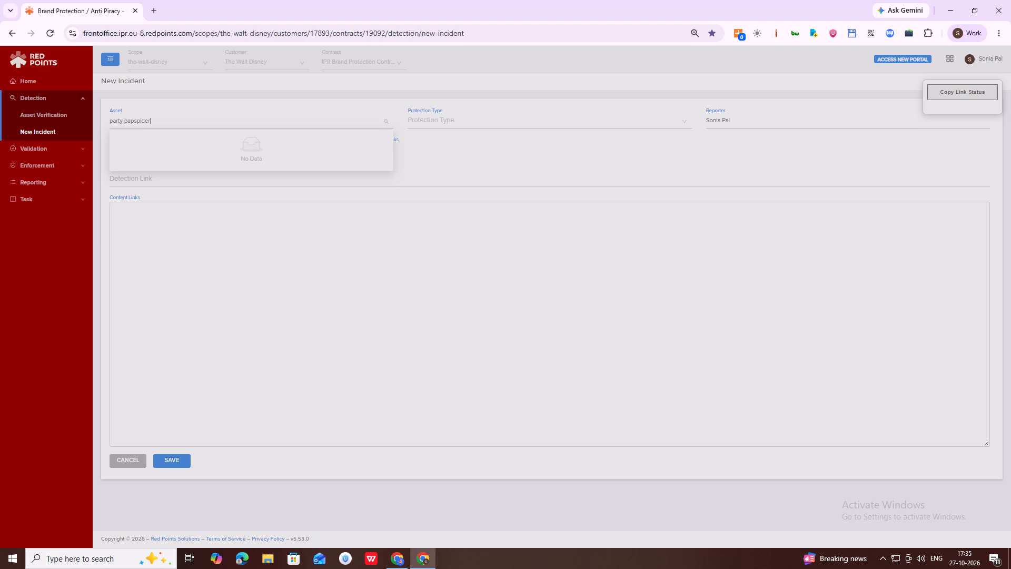
key(Page_Up)
key(BackSpace)
key(BackSpace)
key(BackSpace)
key(BackSpace)
key(BackSpace)
key(BackSpace)
key(BackSpace)
key(BackSpace)
key(BackSpace)
key(BackSpace)
key(BackSpace)
key(BackSpace)
key(BackSpace)
key(BackSpace)
key(BackSpace)
key(BackSpace)
key(BackSpace)
key(BackSpace)
key(BackSpace)
key(BackSpace)
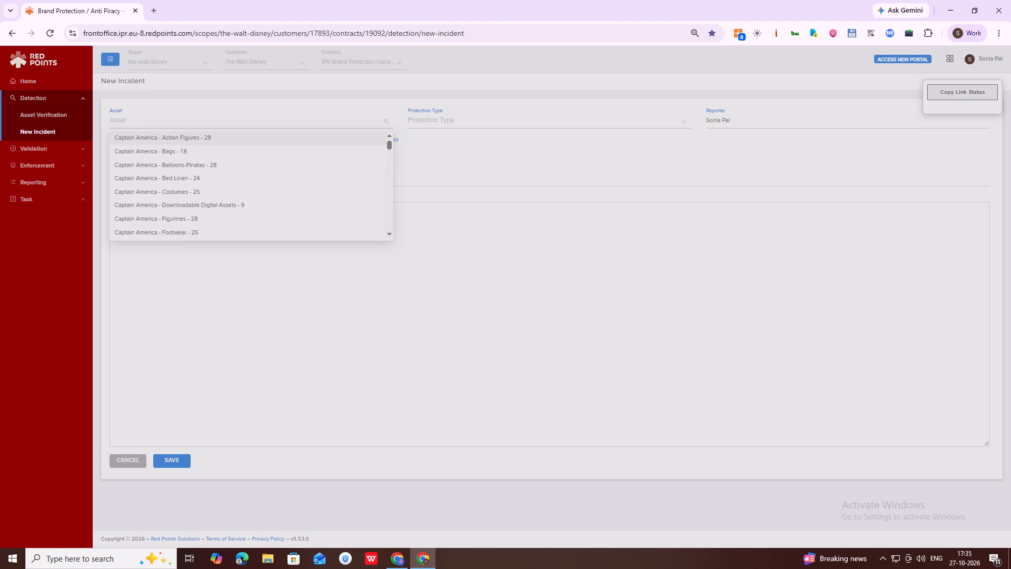
text(spider)
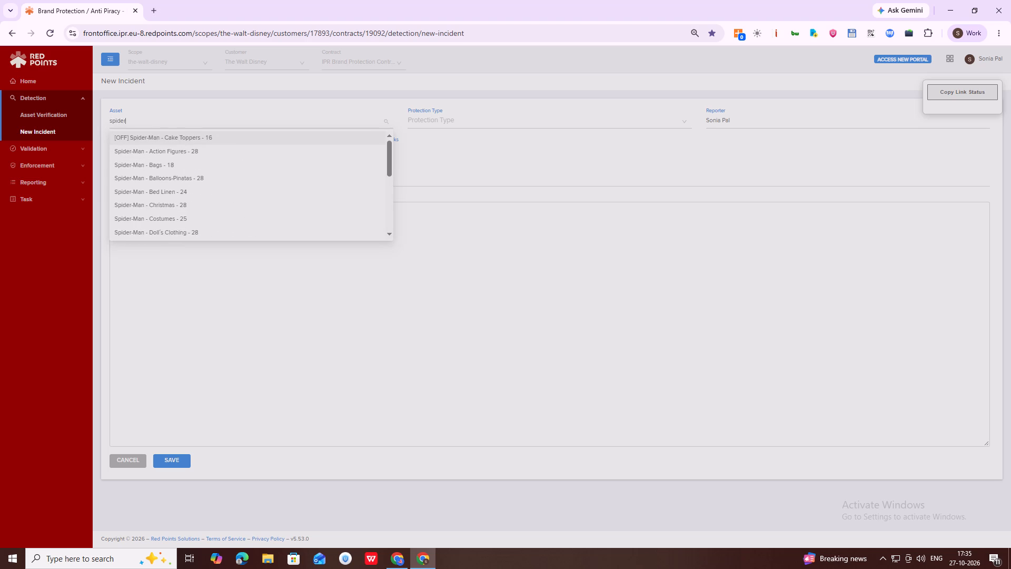
scroll(224, 184, down, 1)
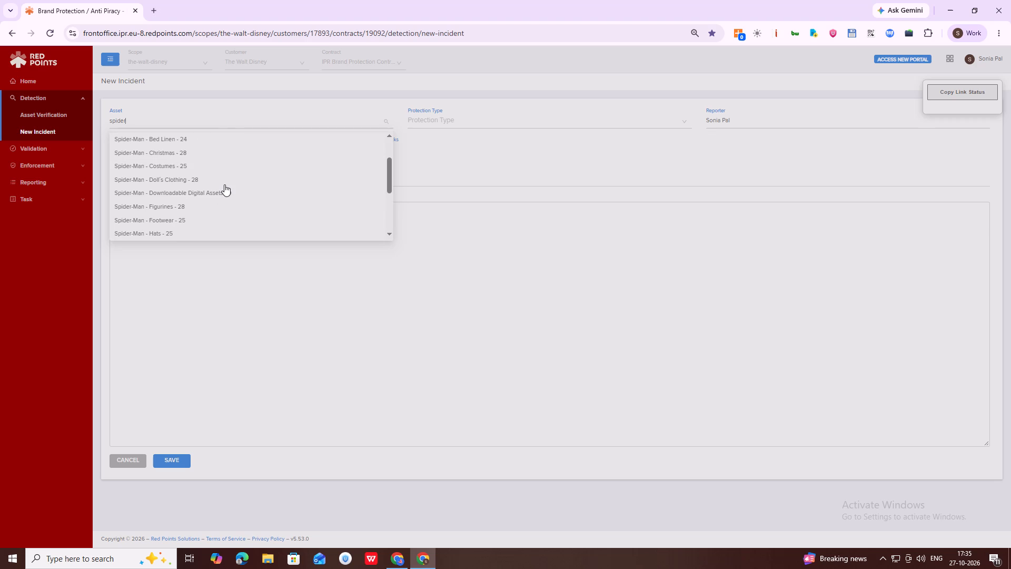
scroll(229, 194, down, 1)
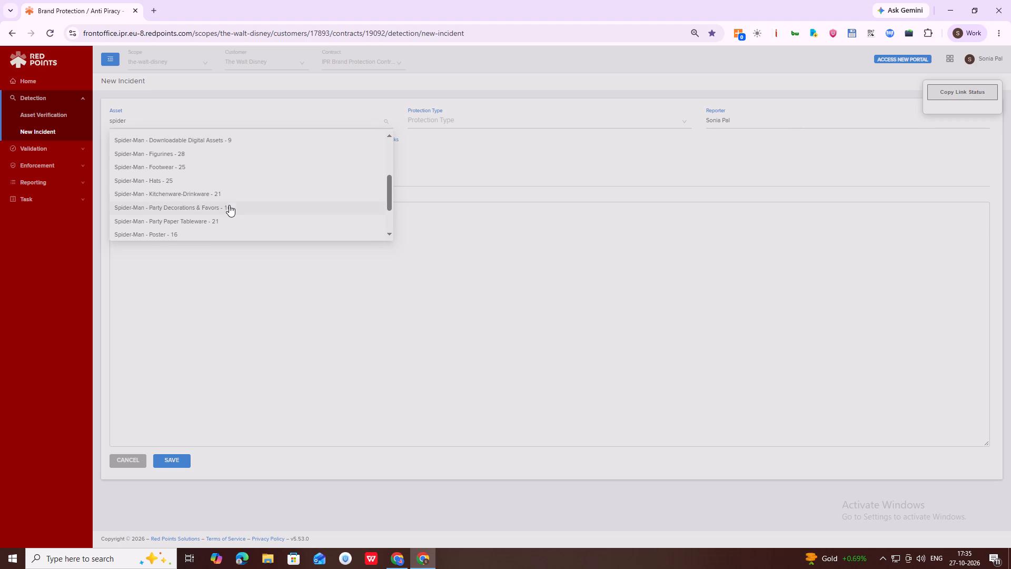
scroll(240, 210, down, 1)
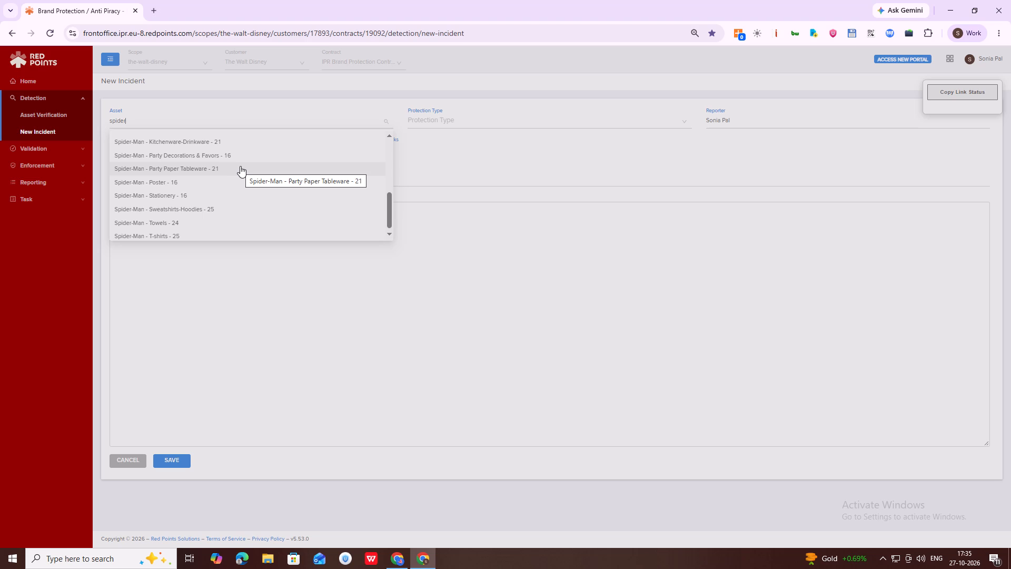
Open the suntec-scope FrontOffice new-incident page in a new window of the browser holding the detection records, using "fro" as the address.
key(alt+Tab)
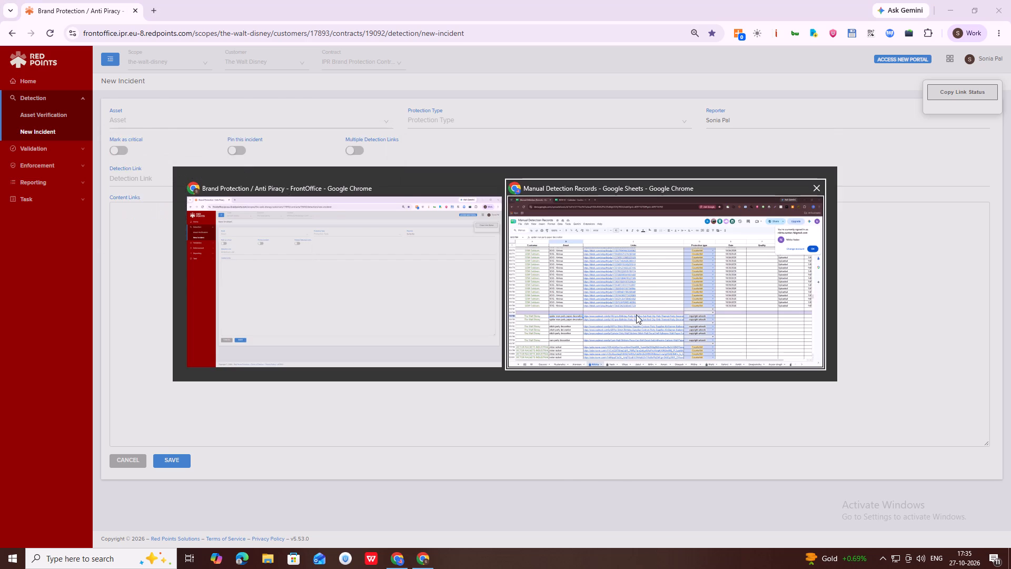
alt+click(636, 315)
key(ctrl+n)
text(fro)
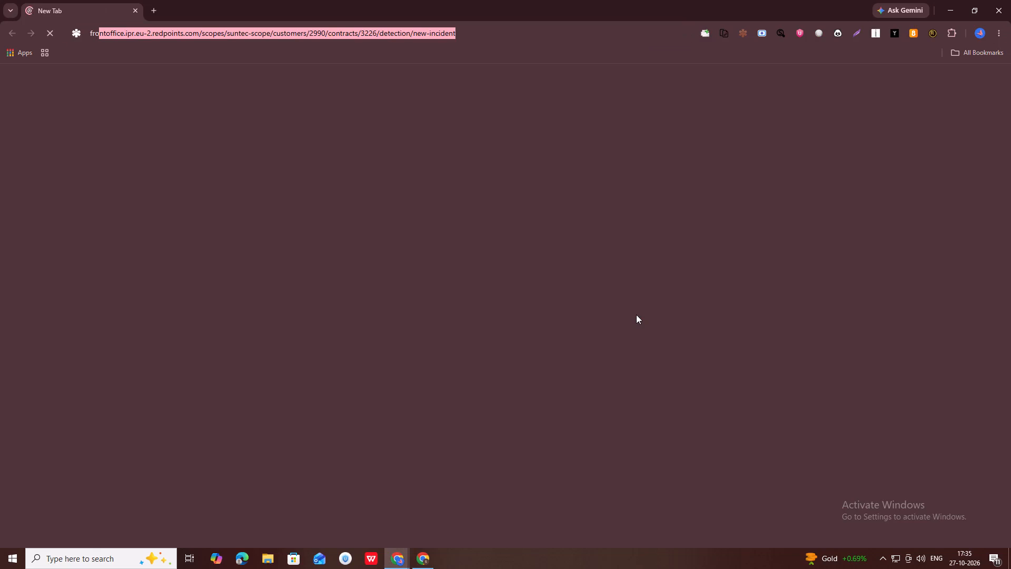
key(Return)
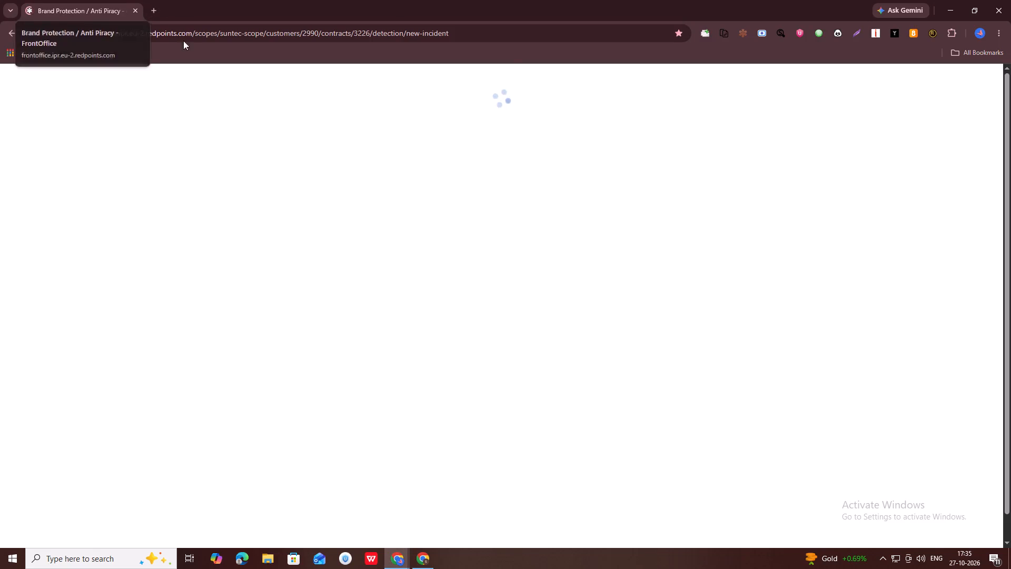
Return to the Nikita sheet of the Manual Detection Records.
key(alt+Tab)
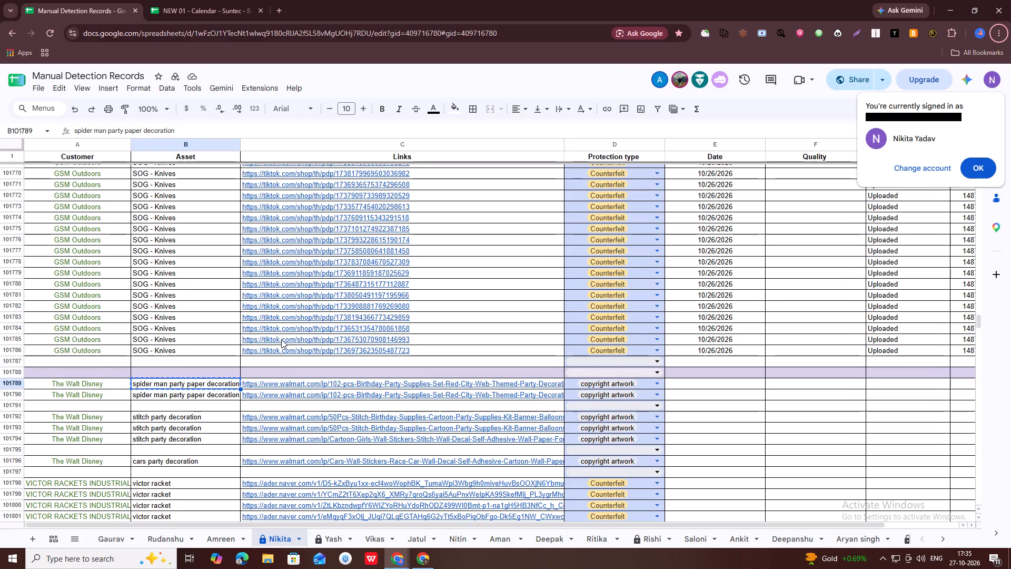
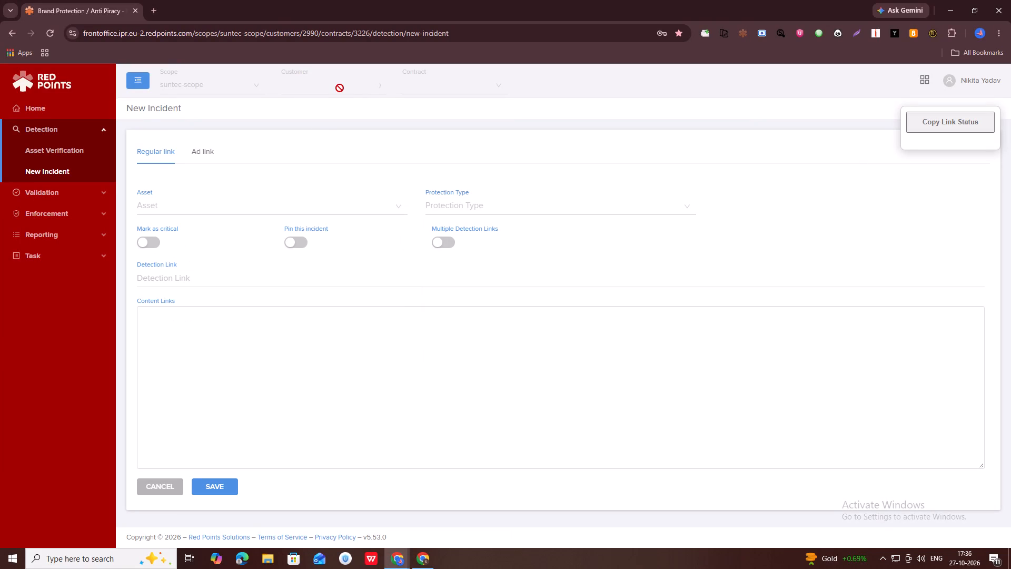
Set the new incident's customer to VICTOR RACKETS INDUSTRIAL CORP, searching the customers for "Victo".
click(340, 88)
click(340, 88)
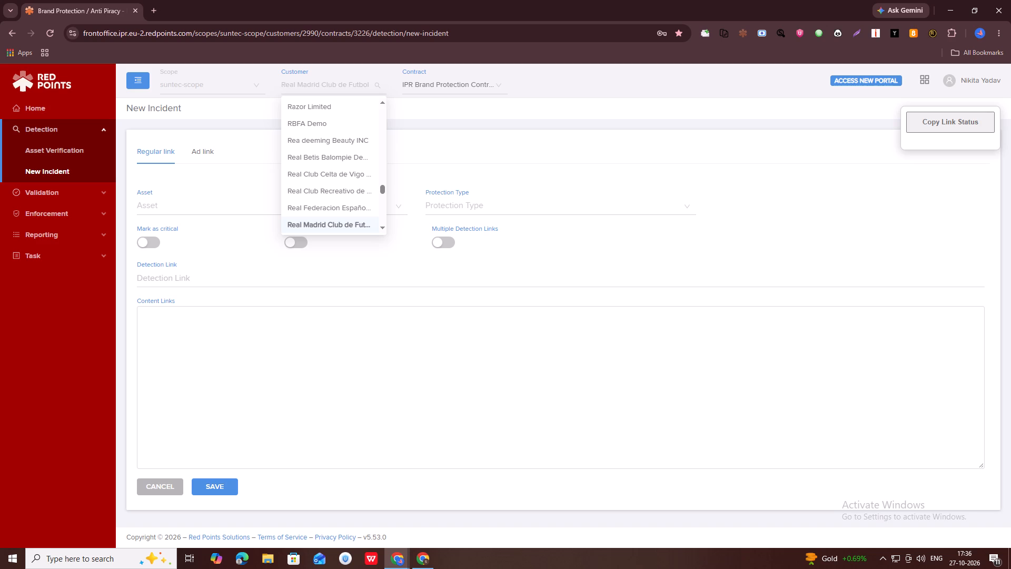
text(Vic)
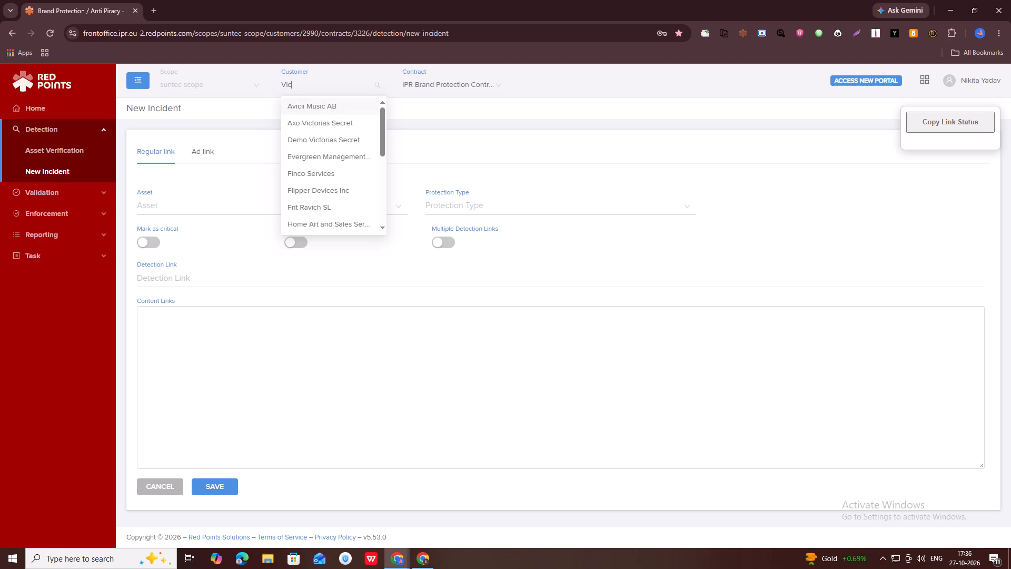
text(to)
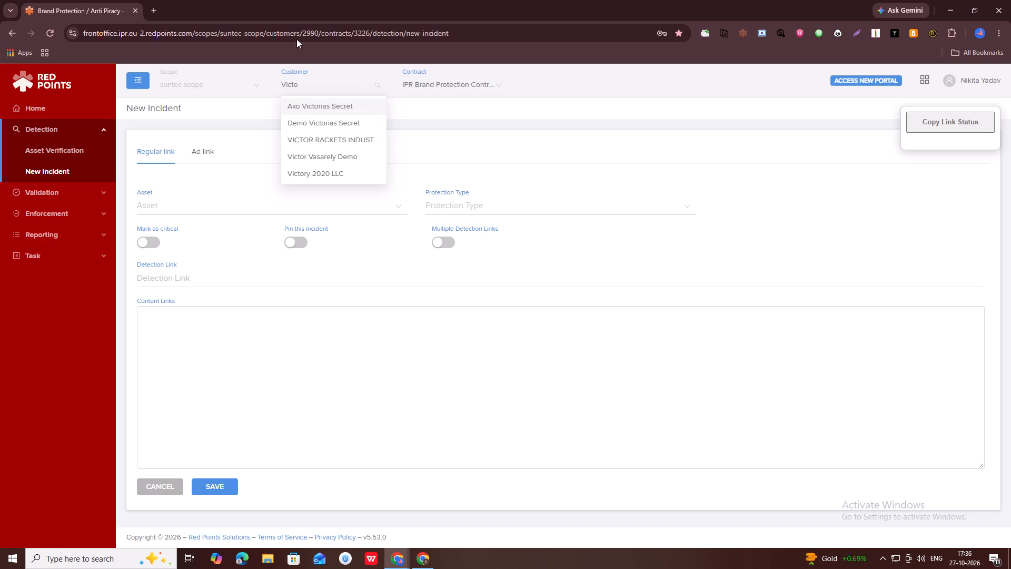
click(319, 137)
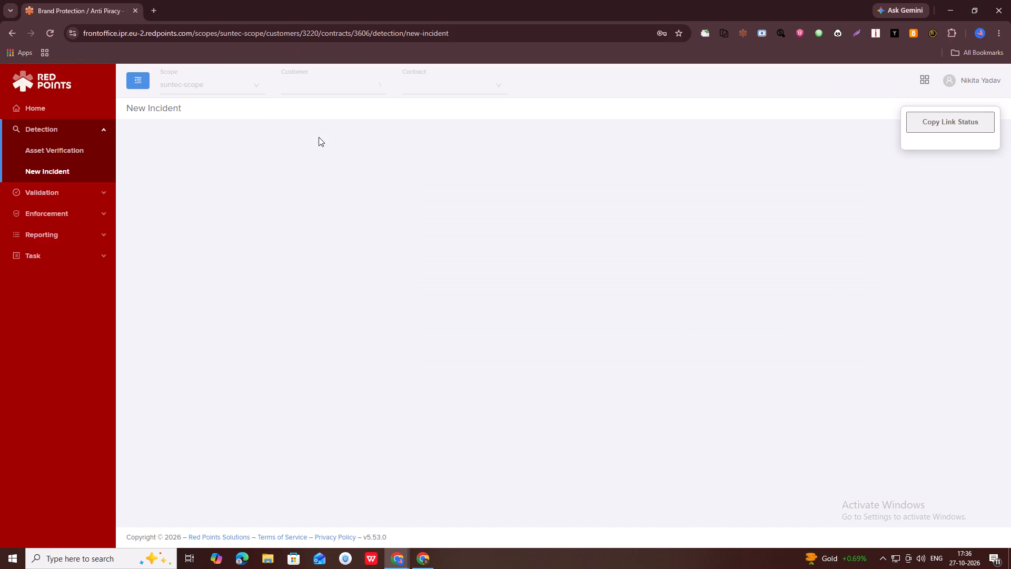
Copy the asset name "victor racket" from the Nikita sheet and search the new incident's assets for it.
key(alt+Tab)
click(90, 381)
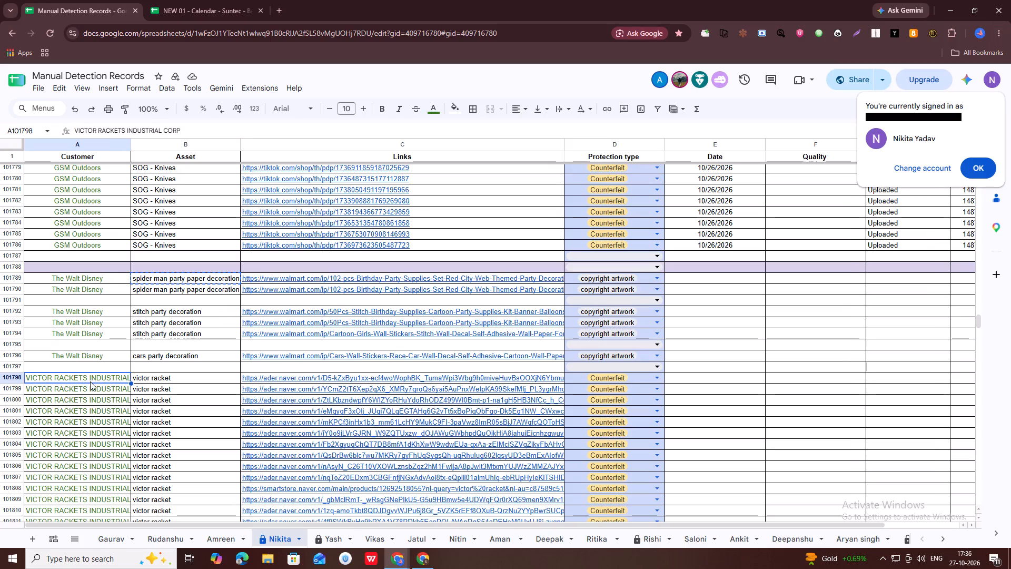
key(ctrl+c)
key(alt+Tab)
click(279, 156)
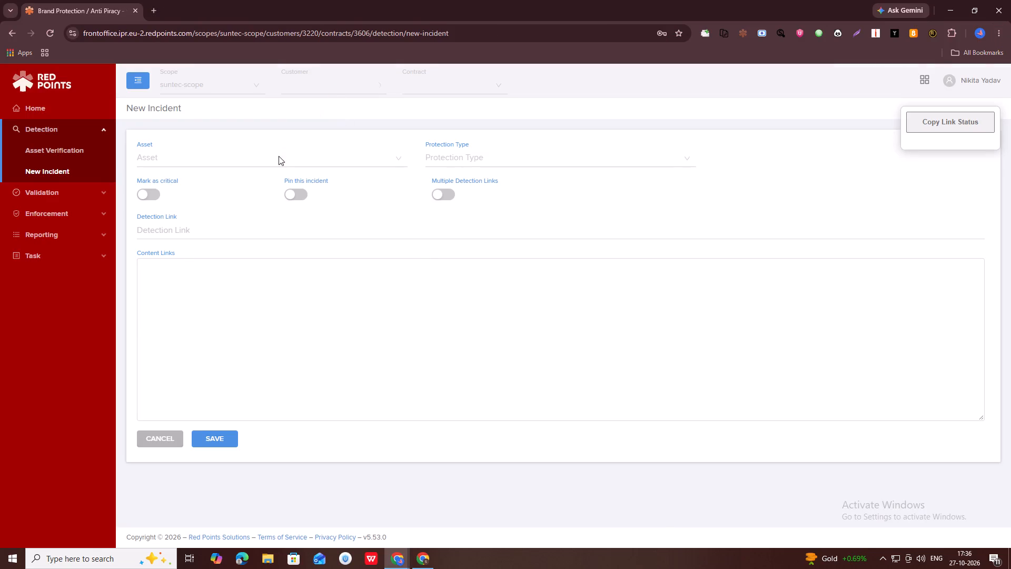
key(alt+Tab)
click(170, 375)
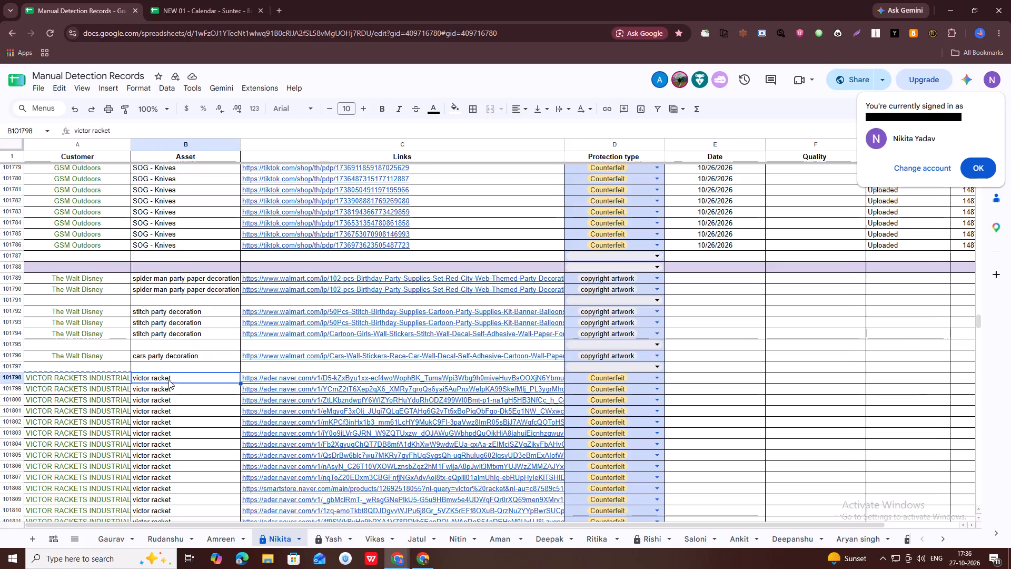
key(ctrl+c)
key(alt+Tab)
click(225, 165)
key(ctrl+v)
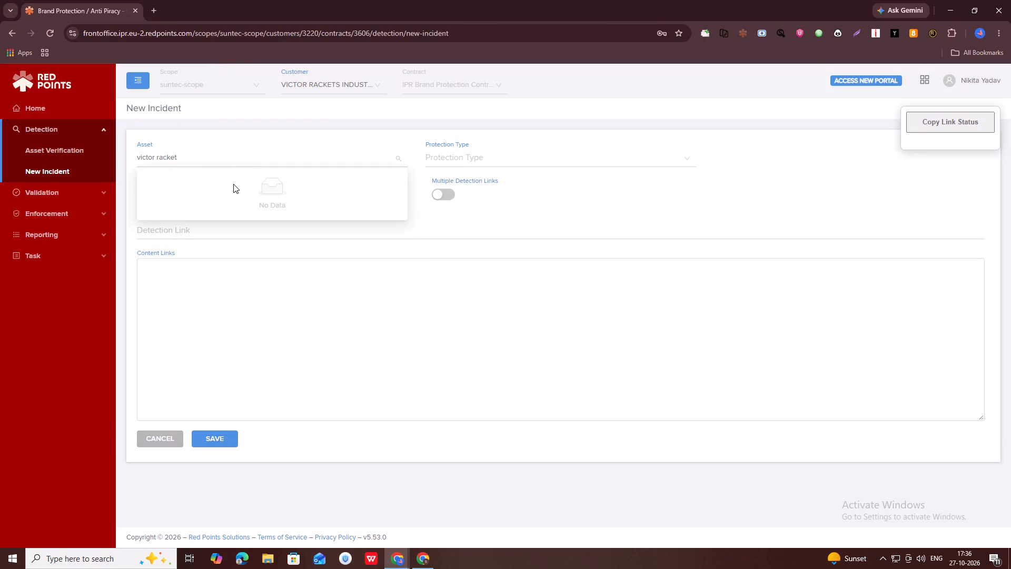
Shorten the asset search to "v" and look through the V-Logo and V Victor options for one covering rackets.
key(BackSpace)
key(BackSpace)
key(BackSpace)
key(BackSpace)
key(BackSpace)
key(BackSpace)
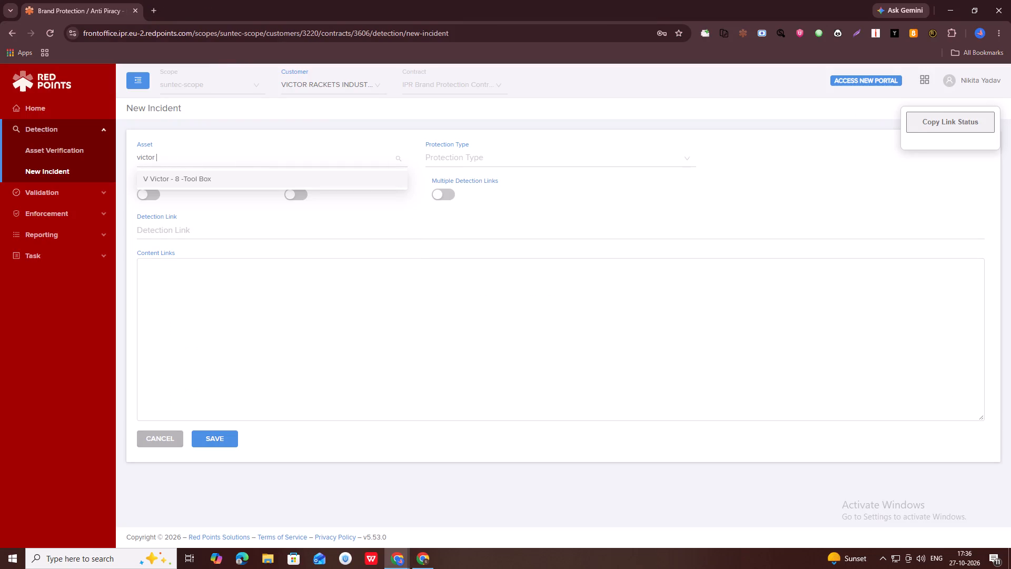
key(BackSpace)
key(BackSpace)
key(BackSpace)
key(BackSpace)
key(BackSpace)
key(BackSpace)
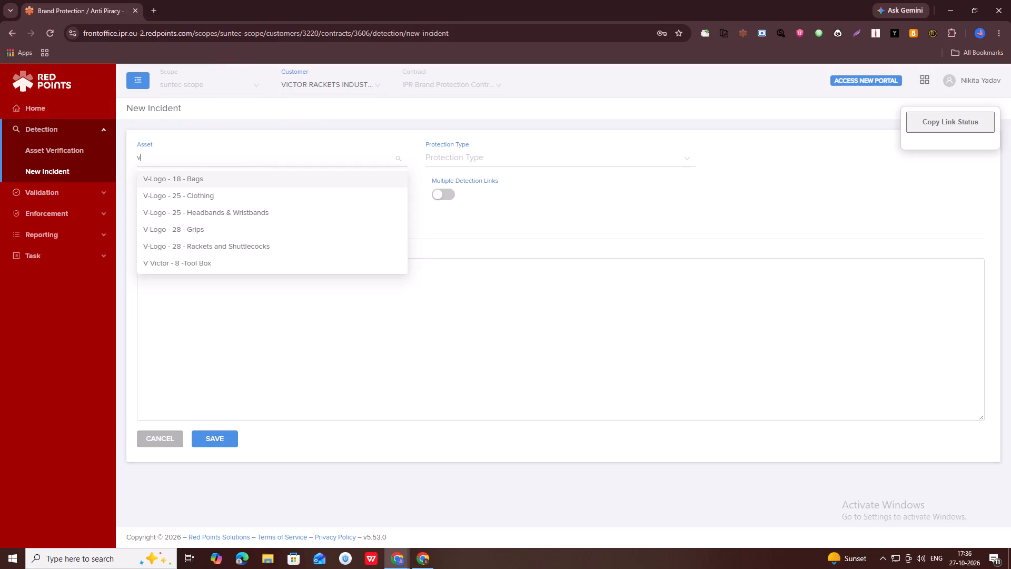
scroll(173, 225, down, 3)
scroll(246, 250, down, 8)
scroll(246, 249, up, 5)
scroll(246, 249, down, 4)
scroll(246, 249, up, 4)
scroll(246, 248, down, 5)
scroll(246, 248, up, 5)
scroll(246, 248, down, 6)
scroll(246, 248, up, 6)
scroll(242, 229, down, 7)
scroll(242, 229, up, 3)
Look past the Victor Rackets rows in the Nikita sheet and select the first Mahj Tile -28- Imperial Lotus Tiles asset cell.
key(alt+Tab)
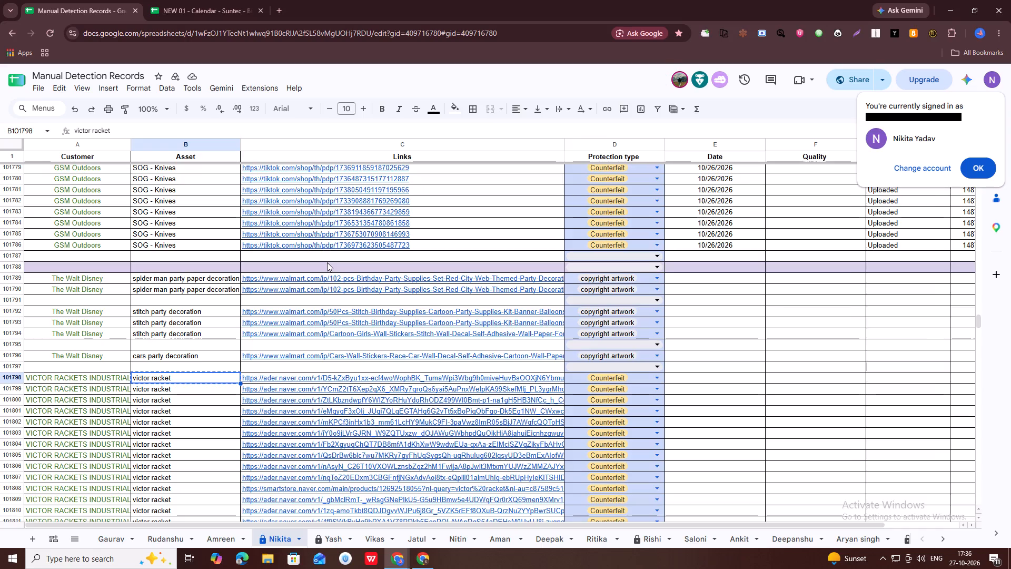
scroll(338, 416, down, 9)
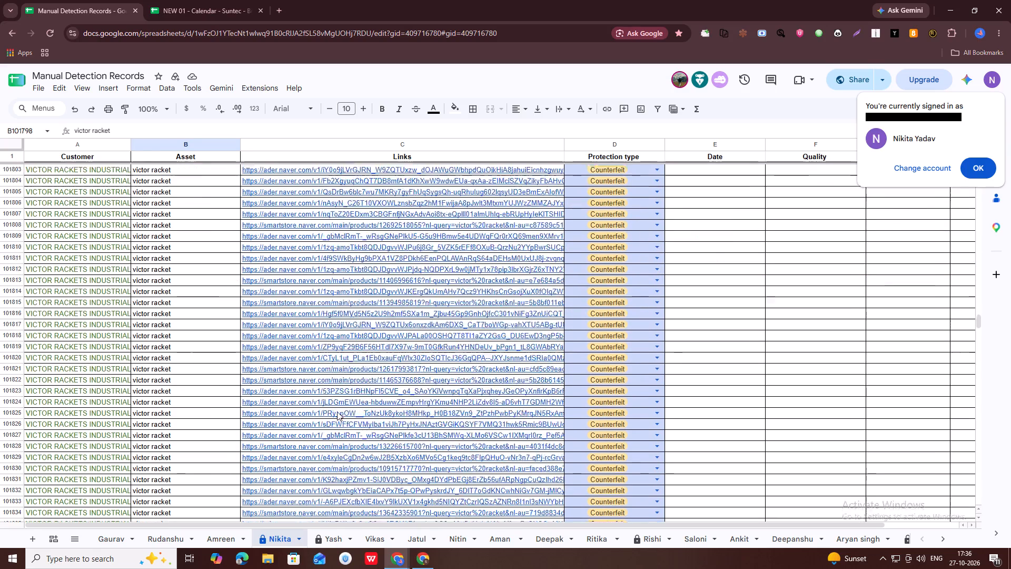
scroll(337, 411, down, 16)
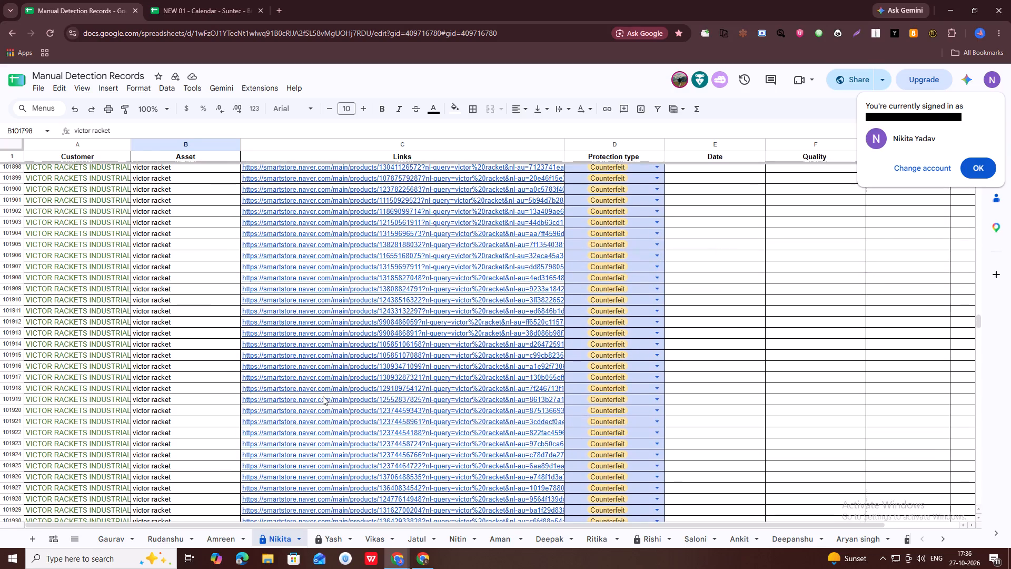
scroll(323, 396, down, 14)
scroll(323, 396, up, 2)
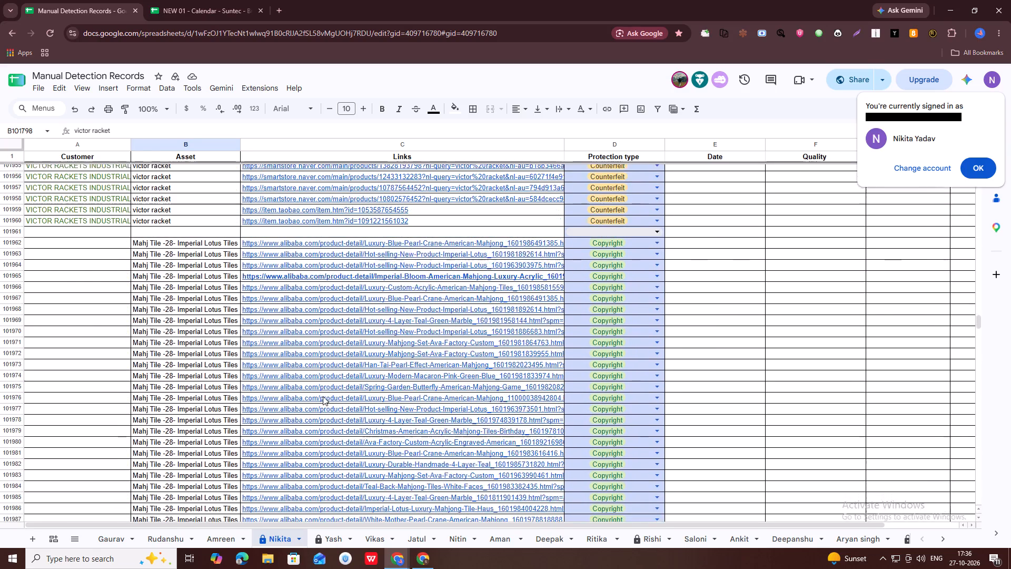
scroll(323, 396, up, 2)
click(182, 344)
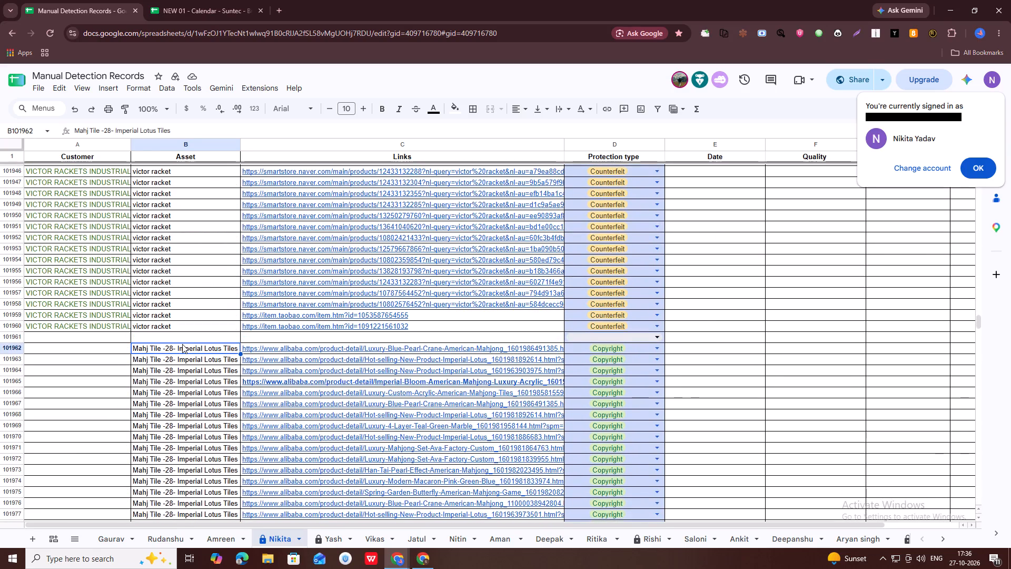
In the NEW 01 - Calendar - Suntec - Brand spreadsheet, replace the existing filter with one on the 27/10 column that excludes blanks.
click(187, 0)
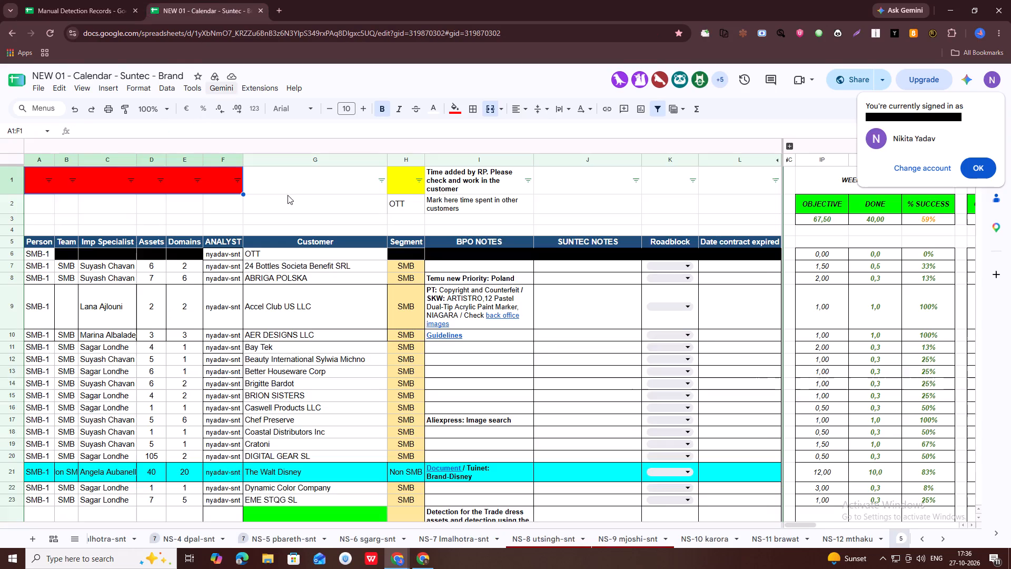
drag(813, 523, 966, 526)
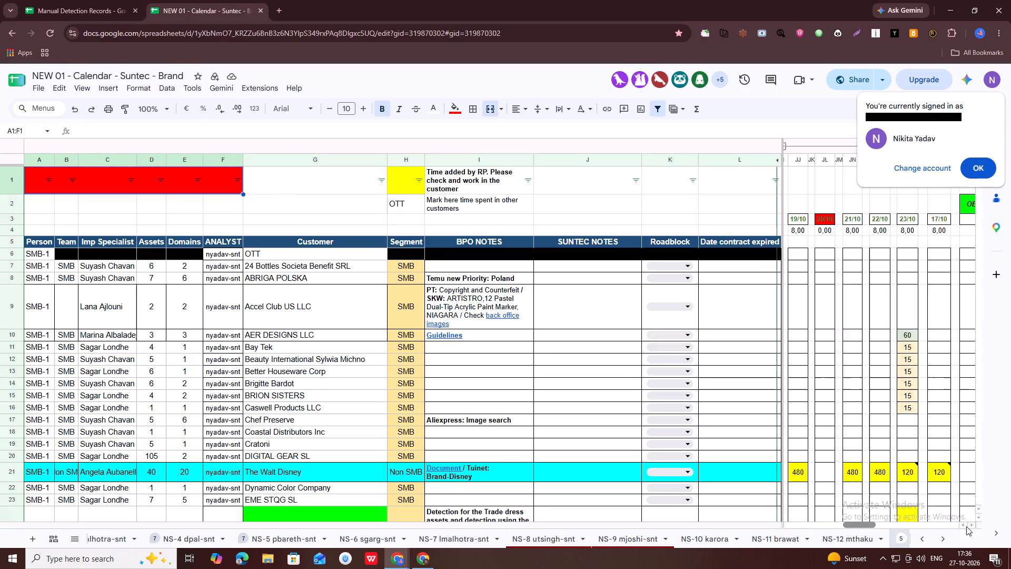
drag(966, 526, 936, 520)
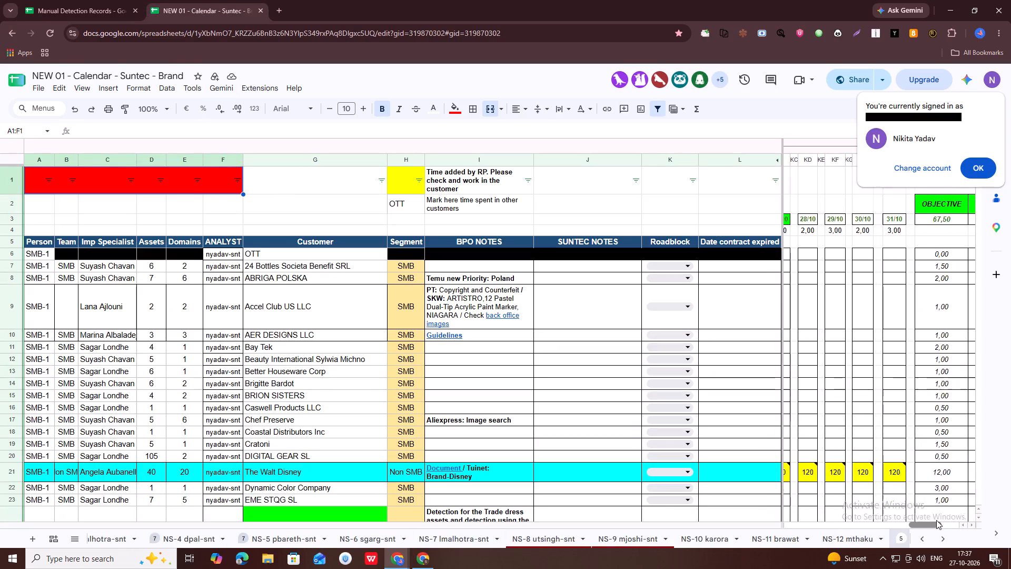
drag(936, 520, 913, 521)
click(977, 170)
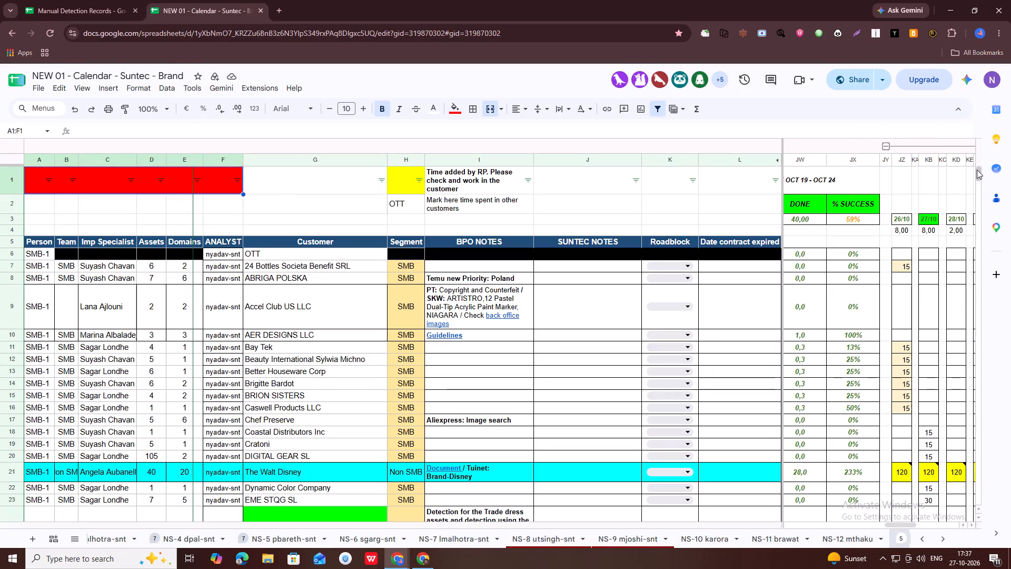
click(927, 161)
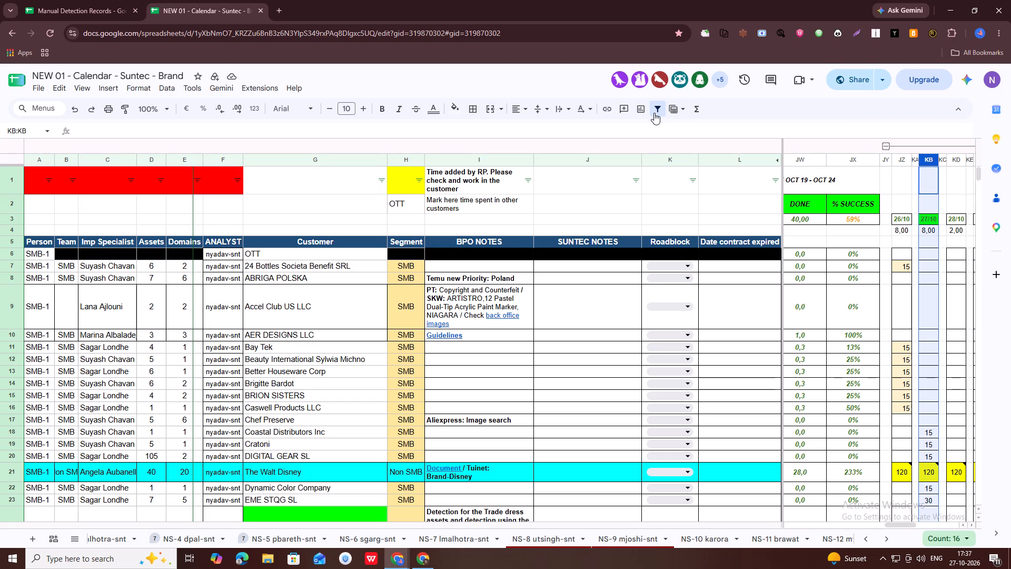
click(654, 111)
click(654, 111)
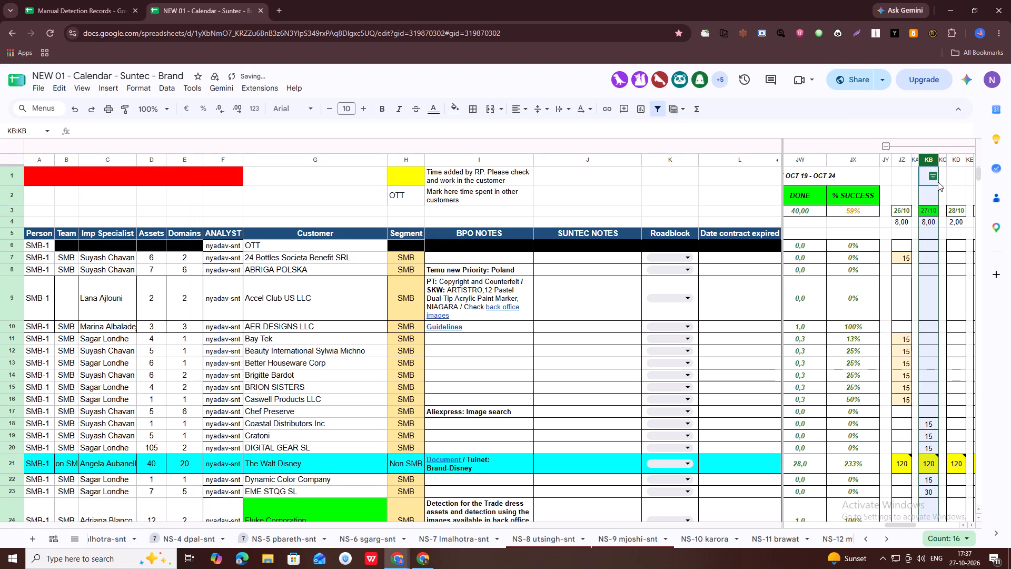
click(928, 175)
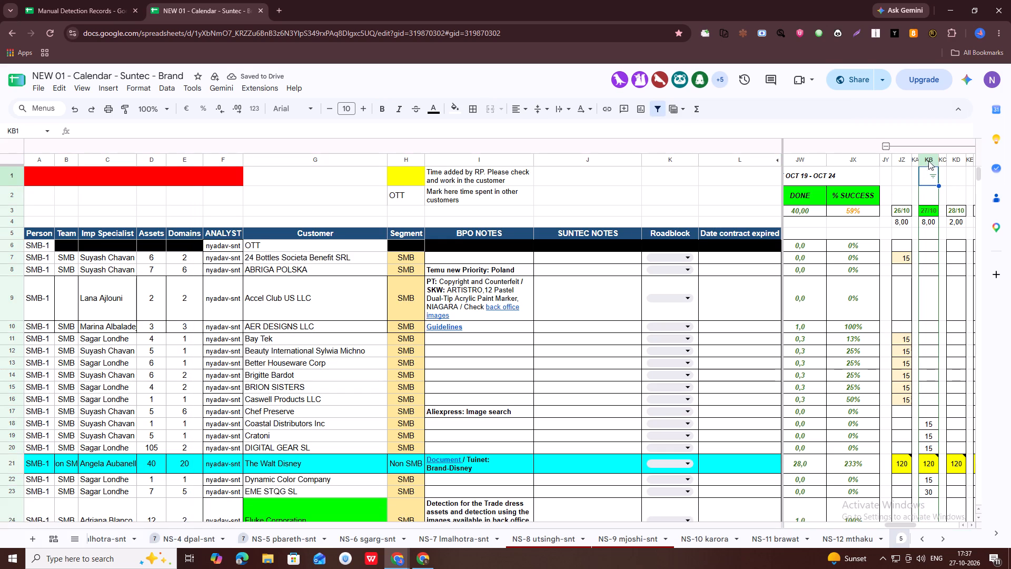
click(927, 154)
click(936, 179)
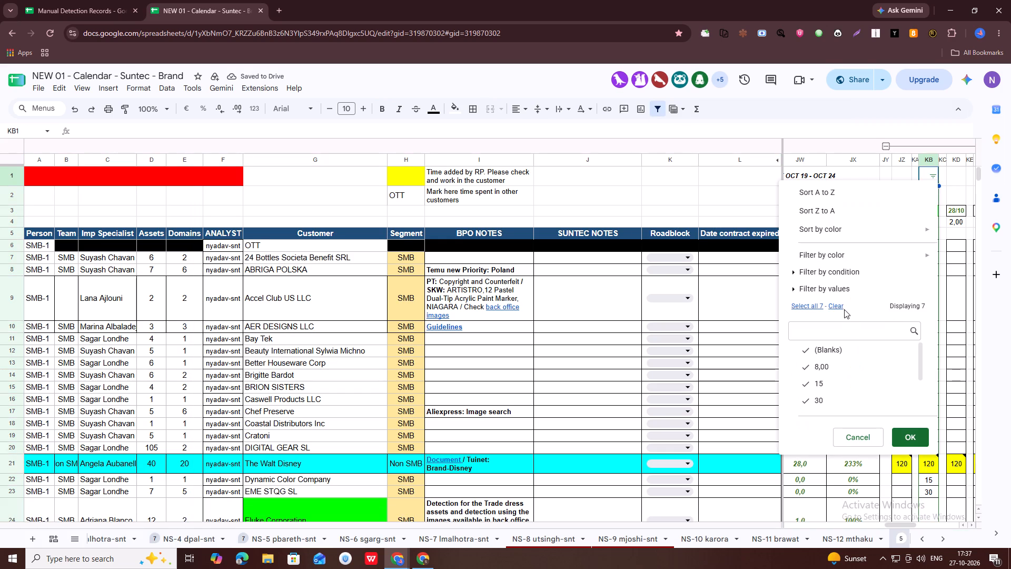
click(830, 352)
click(902, 432)
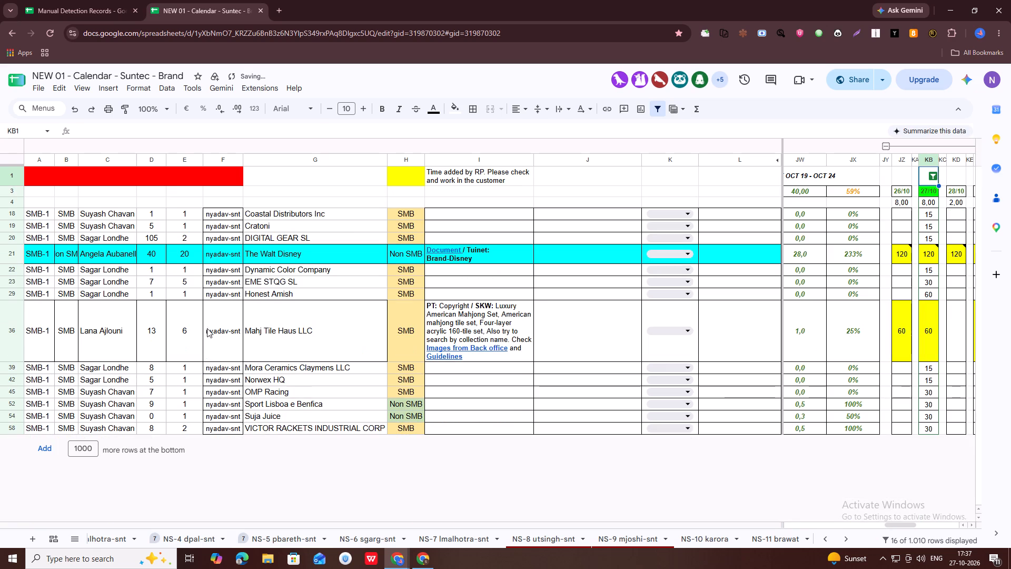
Copy the customer name Mahj Tile Haus LLC from the calendar and set it as the new incident's customer in FrontOffice.
click(295, 315)
key(ctrl+c)
key(alt+Tab)
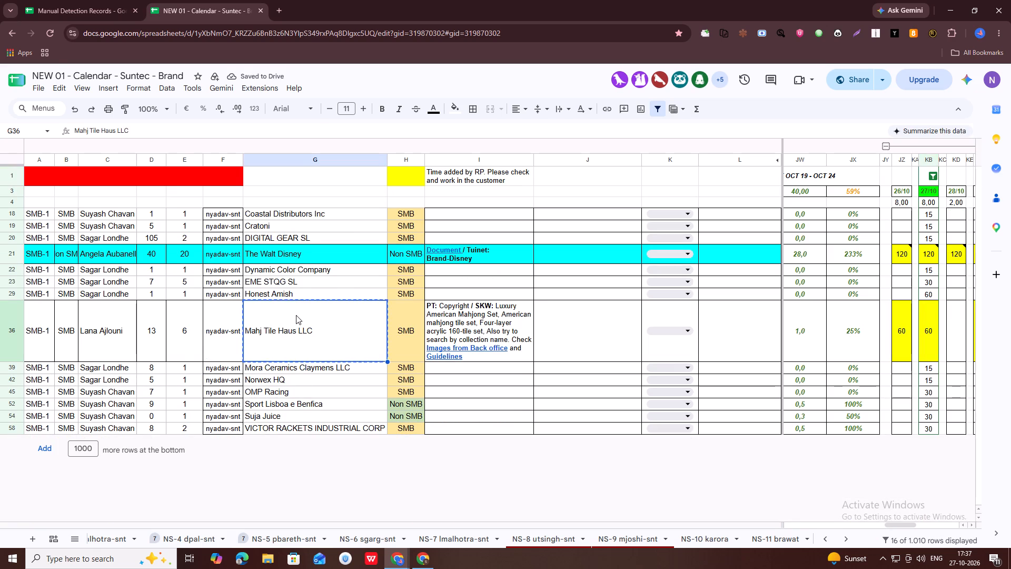
click(342, 97)
click(351, 82)
key(ctrl+v)
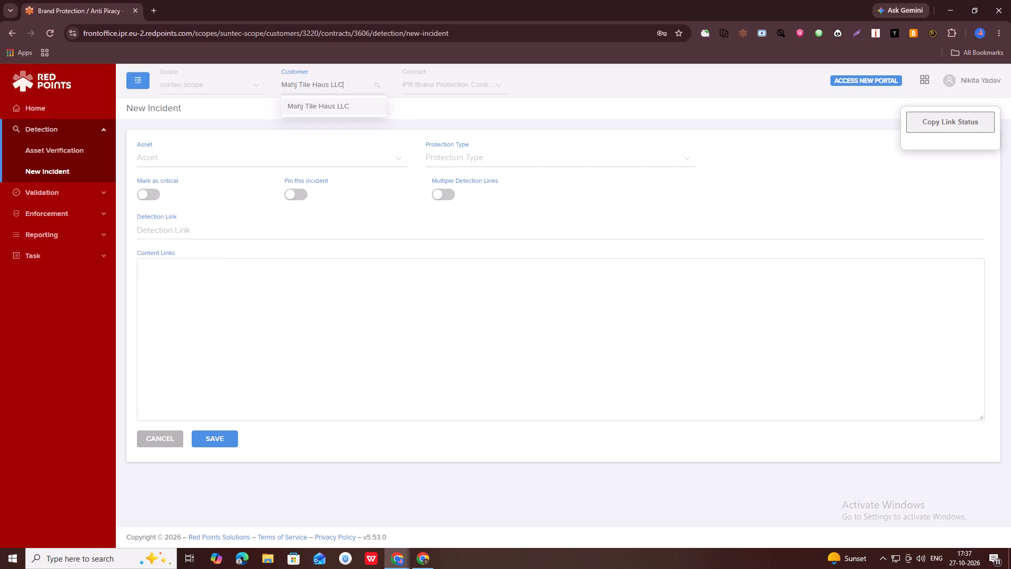
key(Return)
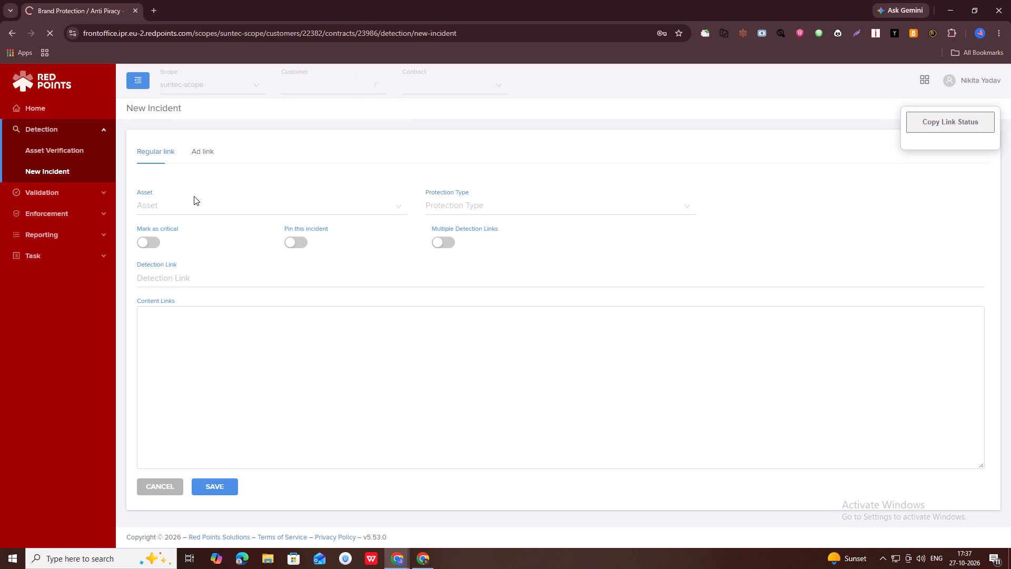
Copy the first Mahj Tile -28- Imperial Lotus Tiles asset name from the Nikita sheet of Manual Detection Records.
key(alt+Tab)
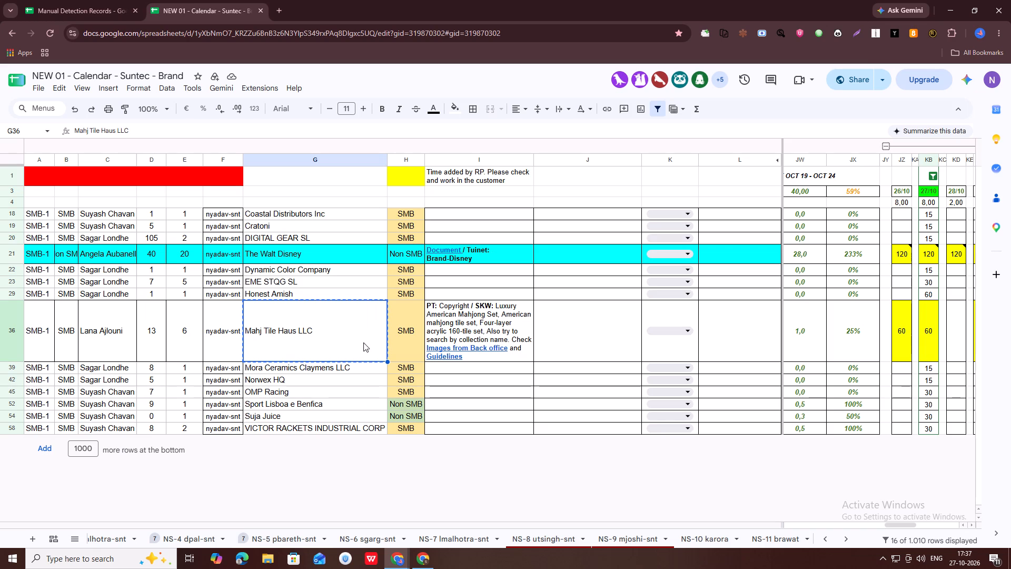
key(alt+Tab)
key(alt+Tab)
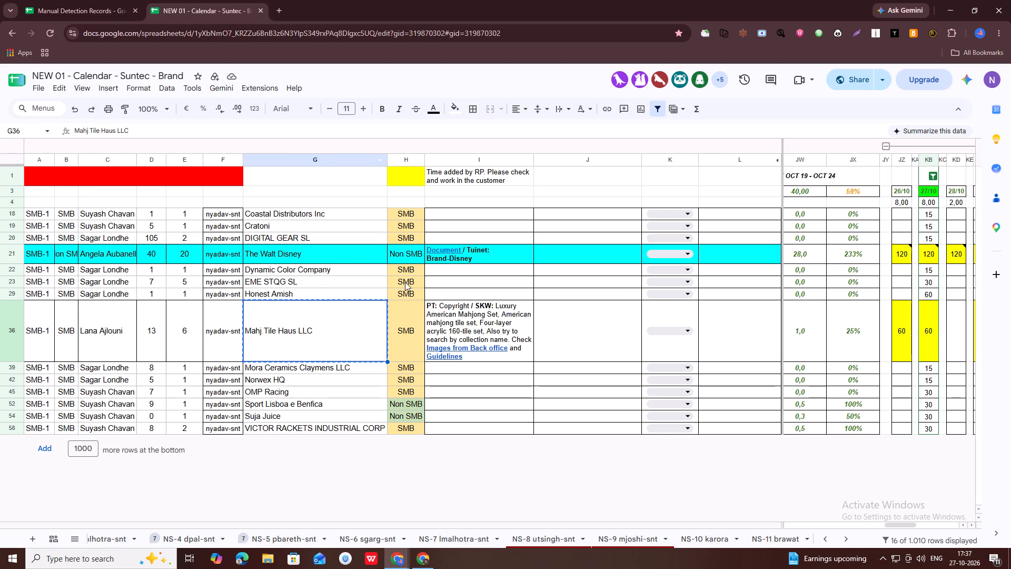
key(alt+Tab)
alt+click(283, 264)
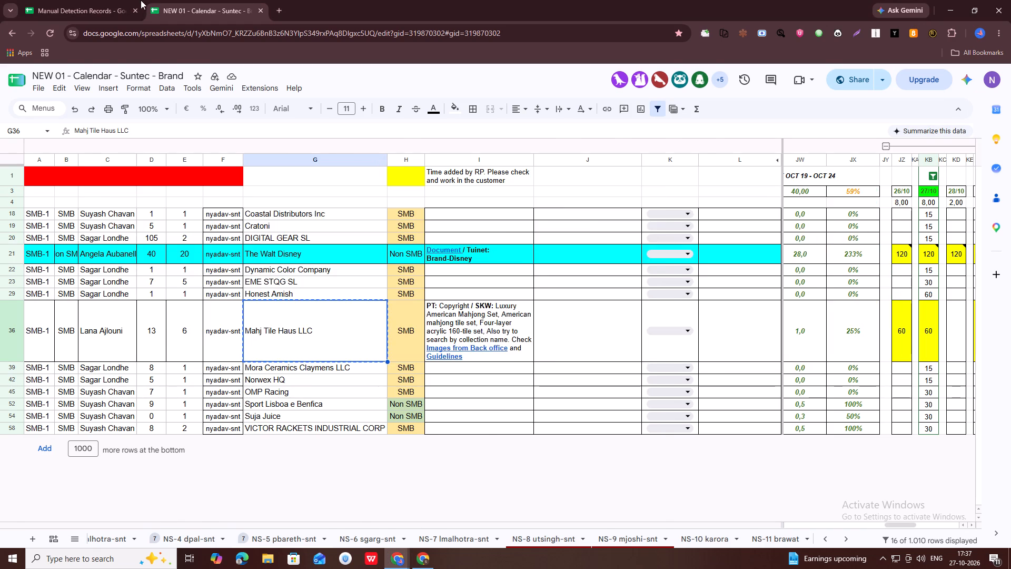
click(101, 0)
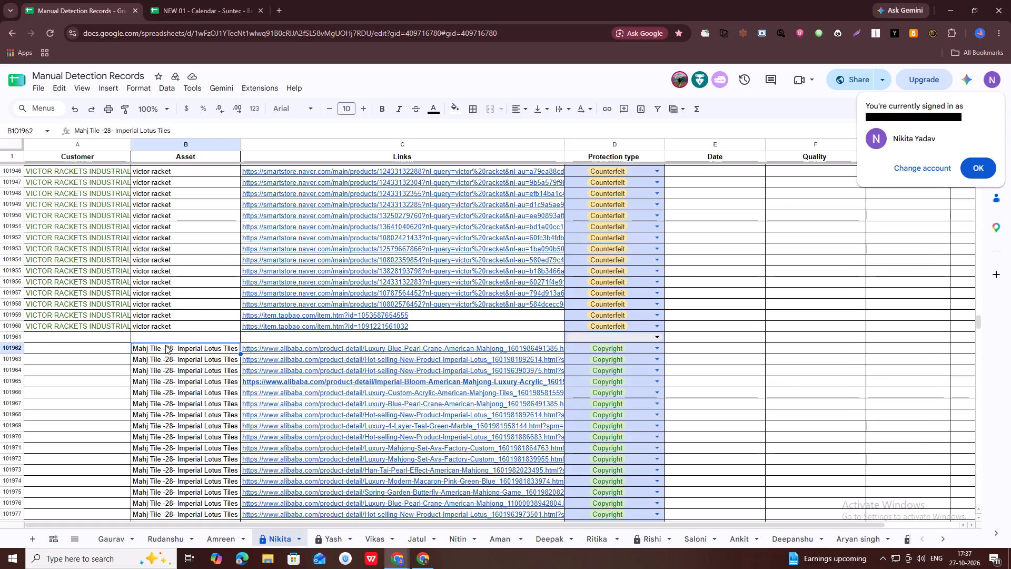
click(170, 349)
key(ctrl+c)
In FrontOffice, set the new incident's asset to Mahj Tile -28- Imperial Lotus Tiles.
key(alt+Tab)
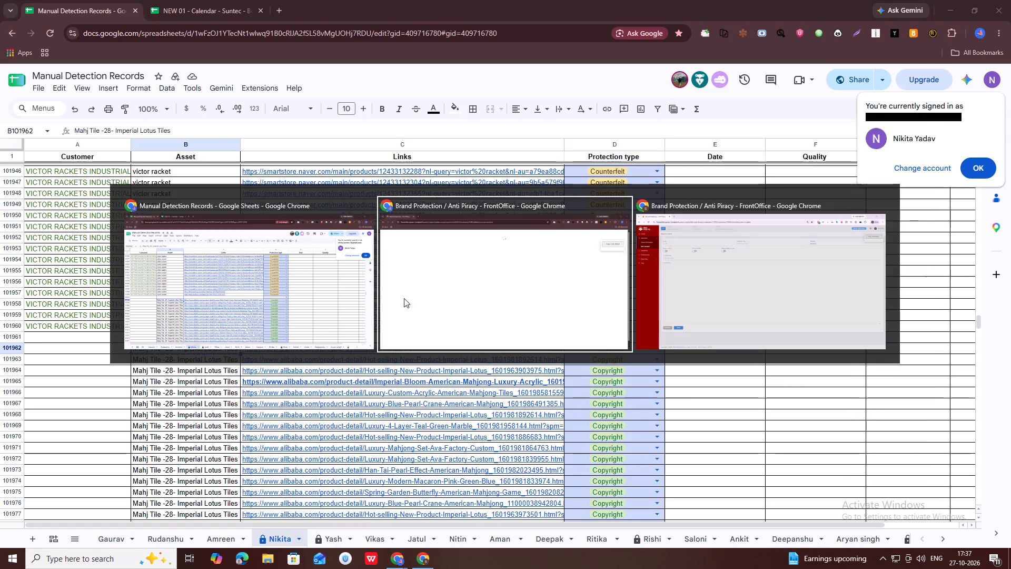
alt+click(596, 287)
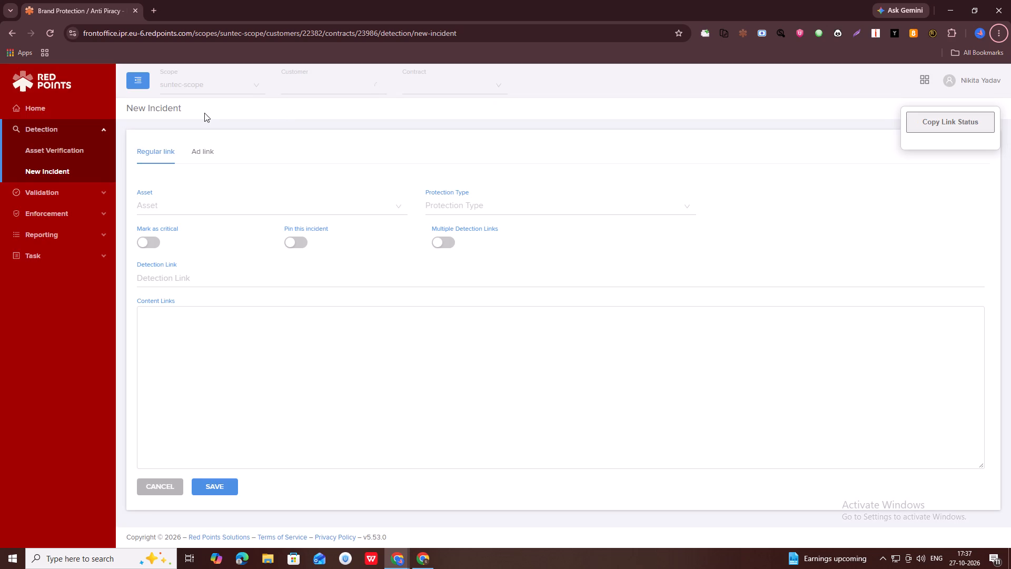
click(229, 196)
click(236, 207)
key(ctrl+v)
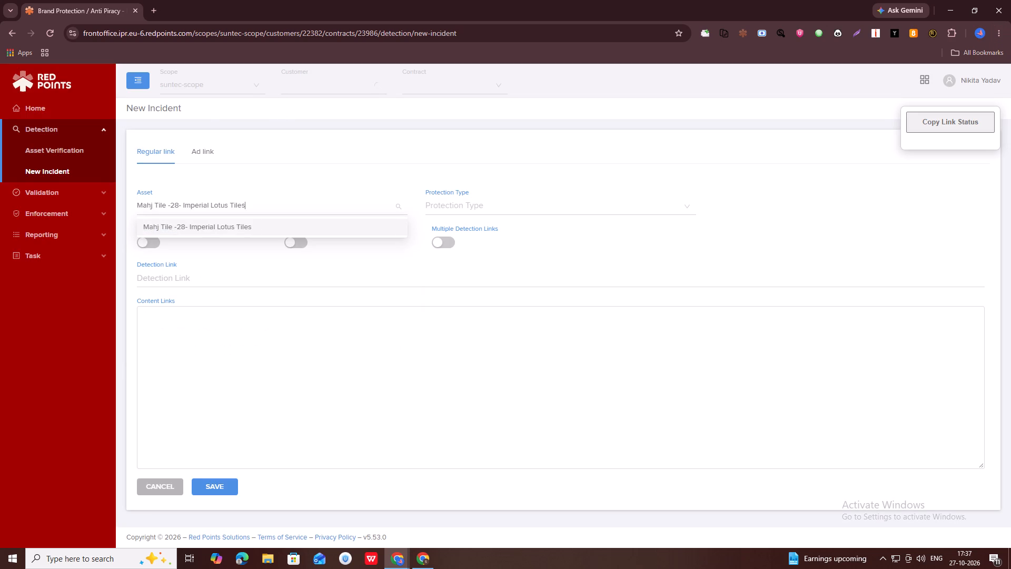
drag(227, 218, 226, 223)
click(226, 223)
click(256, 202)
key(ctrl+c)
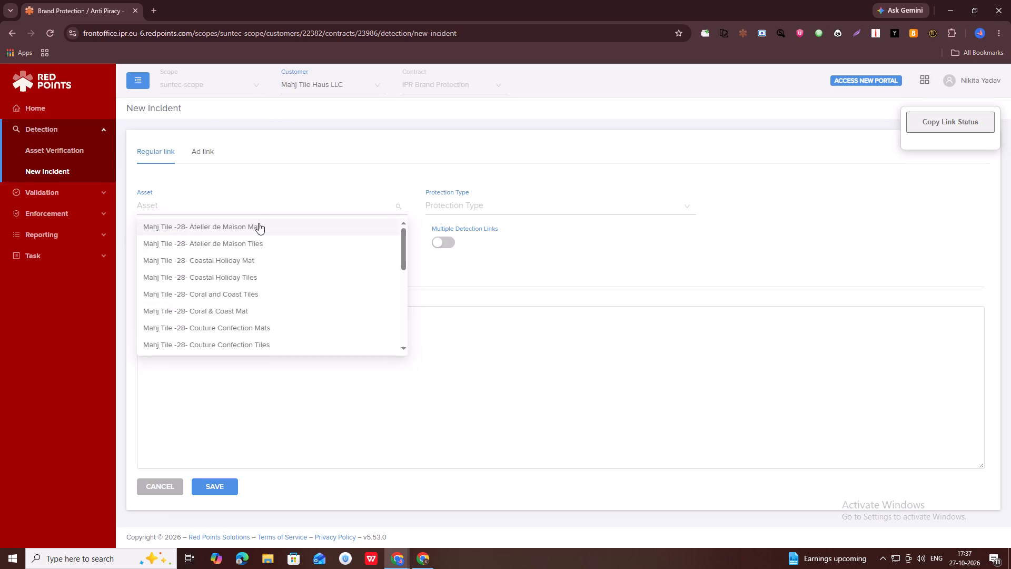
key(ctrl+c)
key(ctrl+v)
click(241, 226)
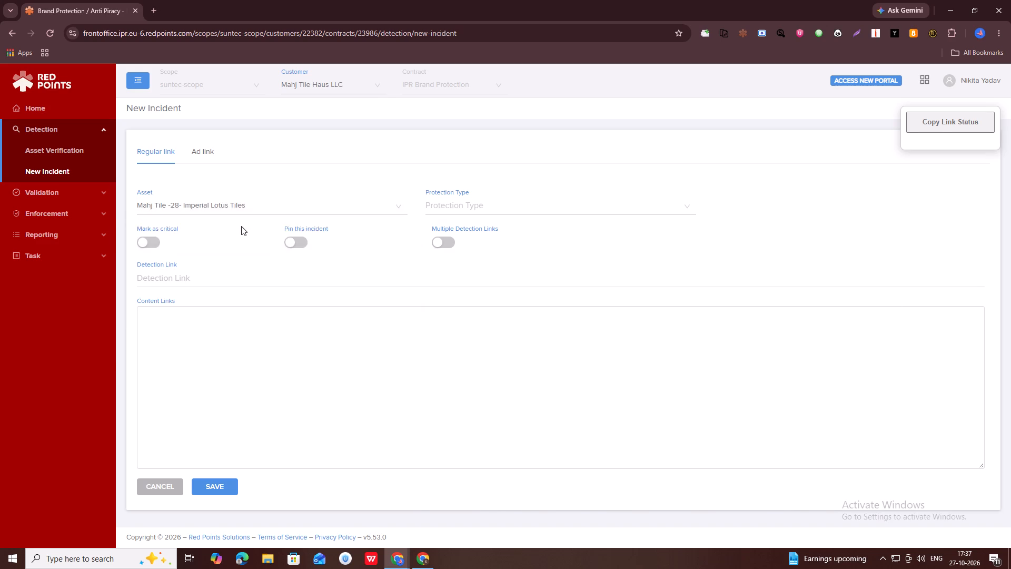
Set the incident's protection type to Copyright and enable multiple detection links.
key(alt+Tab)
key(alt+Tab)
click(507, 209)
text(copy)
key(Return)
click(451, 243)
Copy all Mahj Tile -28- Imperial Lotus Tiles links from the Nikita sheet into the incident's detection links.
key(alt+Tab)
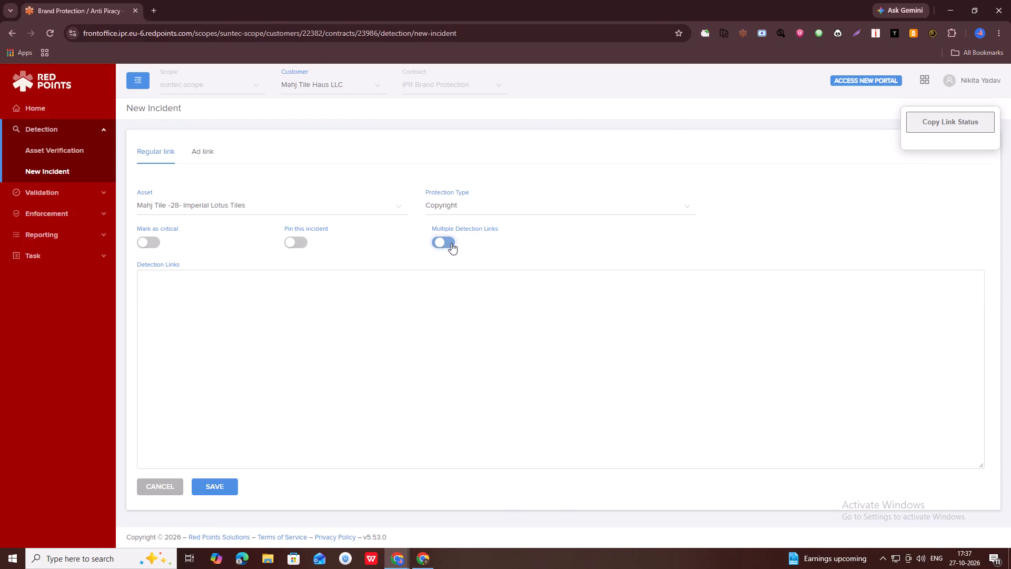
click(375, 350)
key(ctrl+space)
scroll(528, 345, down, 2)
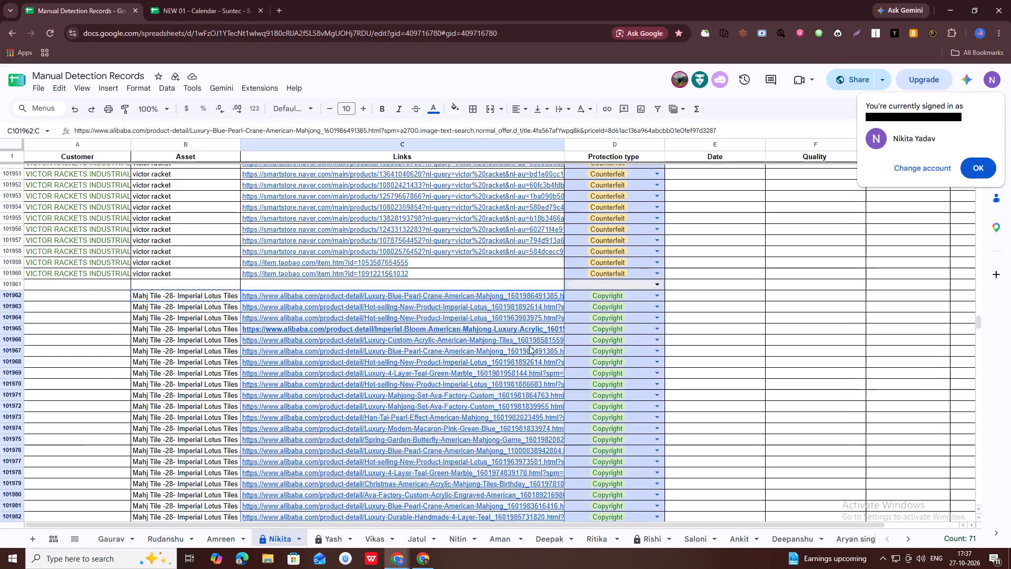
scroll(529, 346, down, 13)
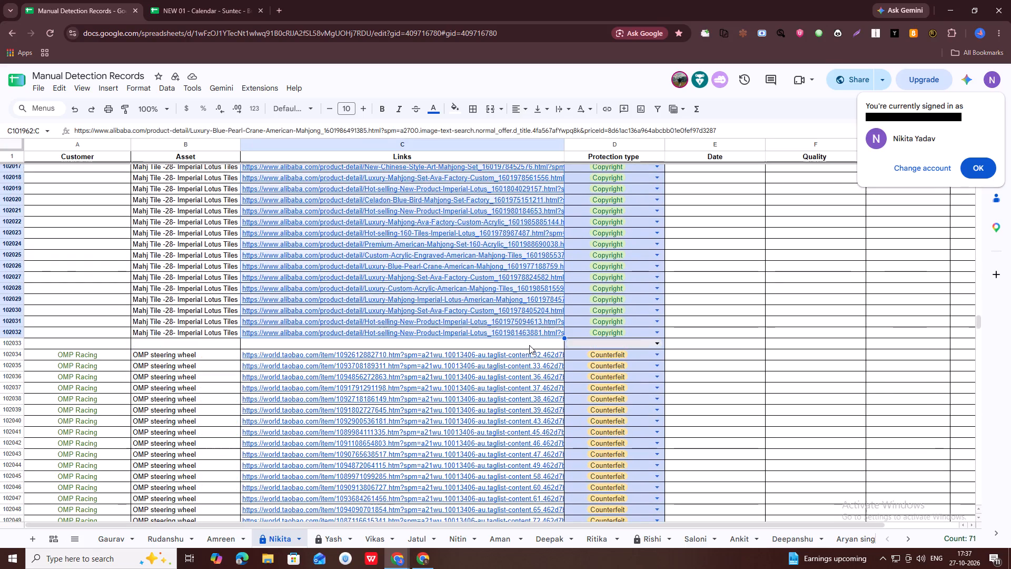
key(ctrl+c)
key(ctrl+c)
key(ctrl+c)
key(alt+Tab)
click(383, 344)
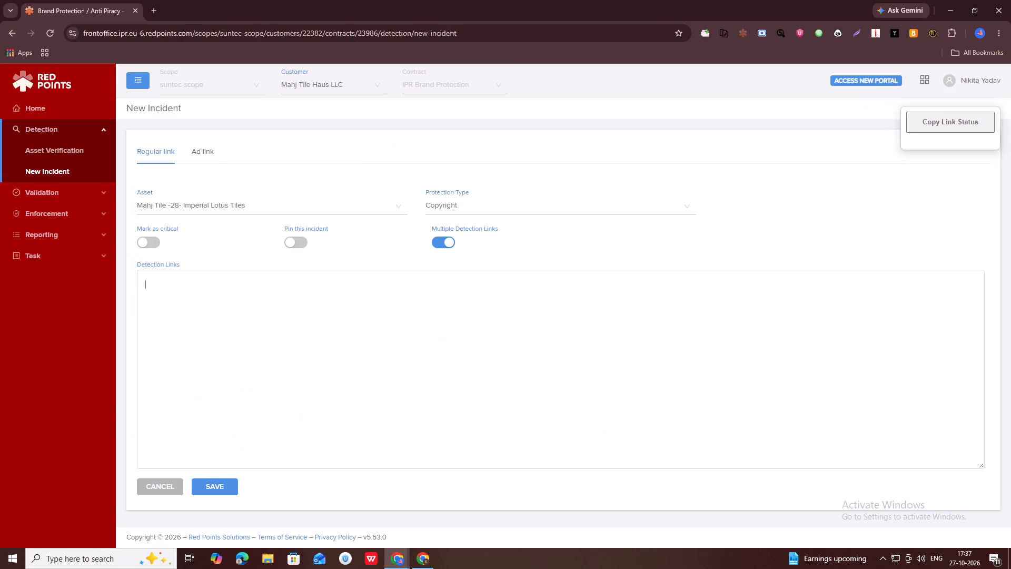
key(ctrl+v)
Review the pasted detection links from start to end, with a glance back at the Nikita sheet.
scroll(378, 342, up, 12)
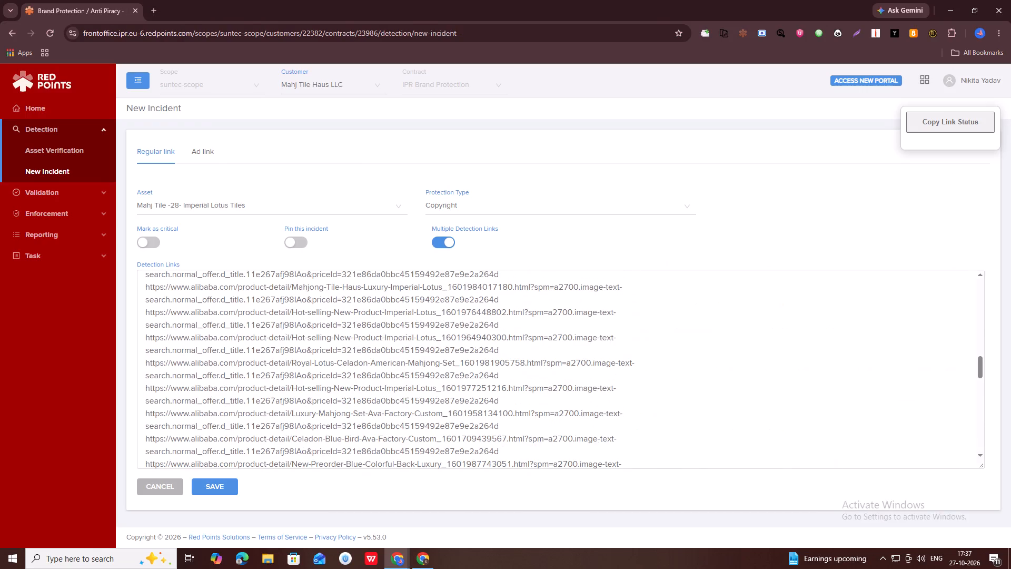
scroll(385, 307, up, 17)
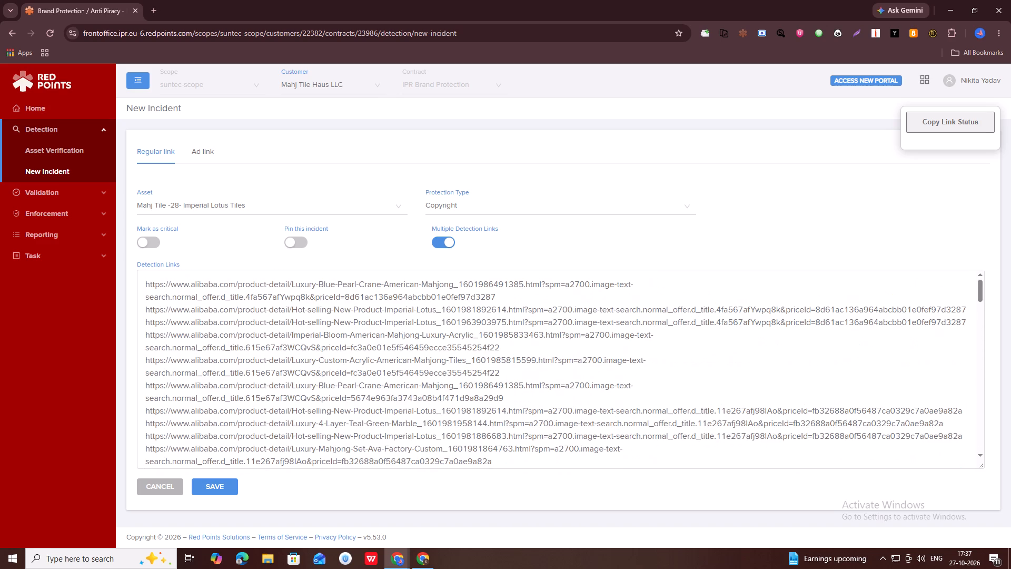
scroll(357, 306, up, 8)
key(alt+Tab)
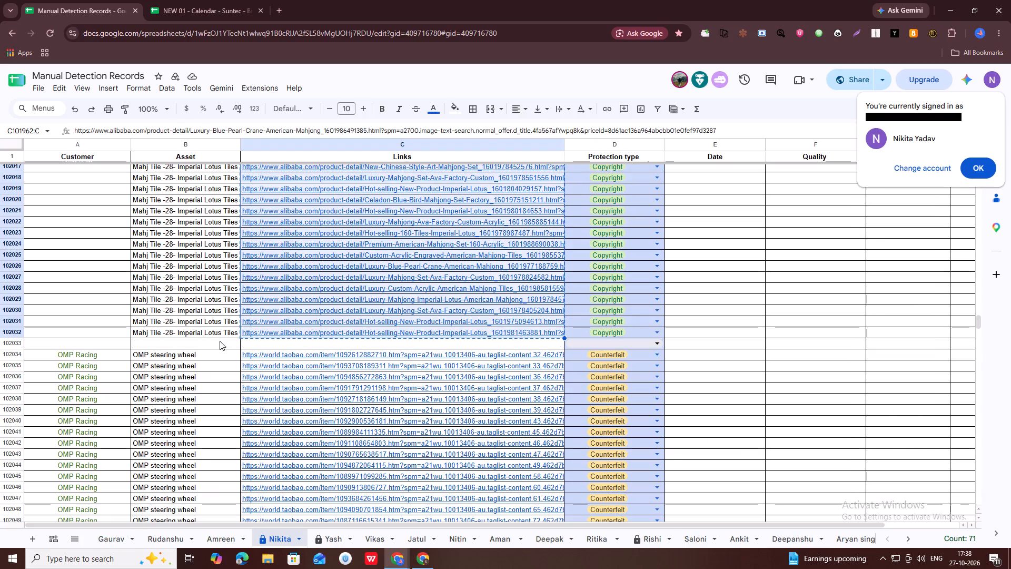
key(alt+Tab)
scroll(366, 360, down, 7)
scroll(366, 360, up, 1)
scroll(366, 360, down, 4)
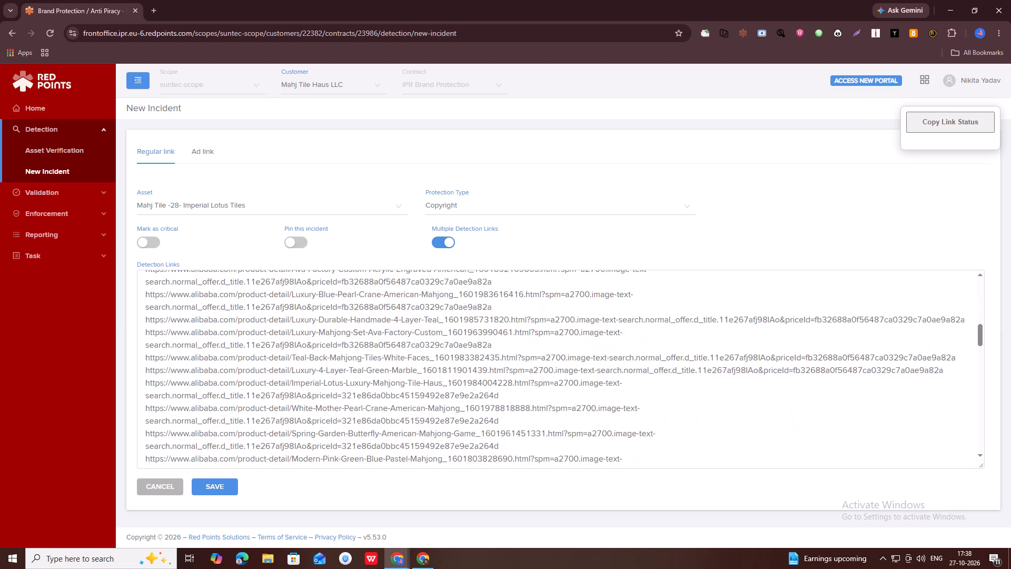
scroll(366, 360, down, 8)
scroll(365, 361, up, 1)
scroll(365, 361, down, 20)
scroll(365, 361, down, 9)
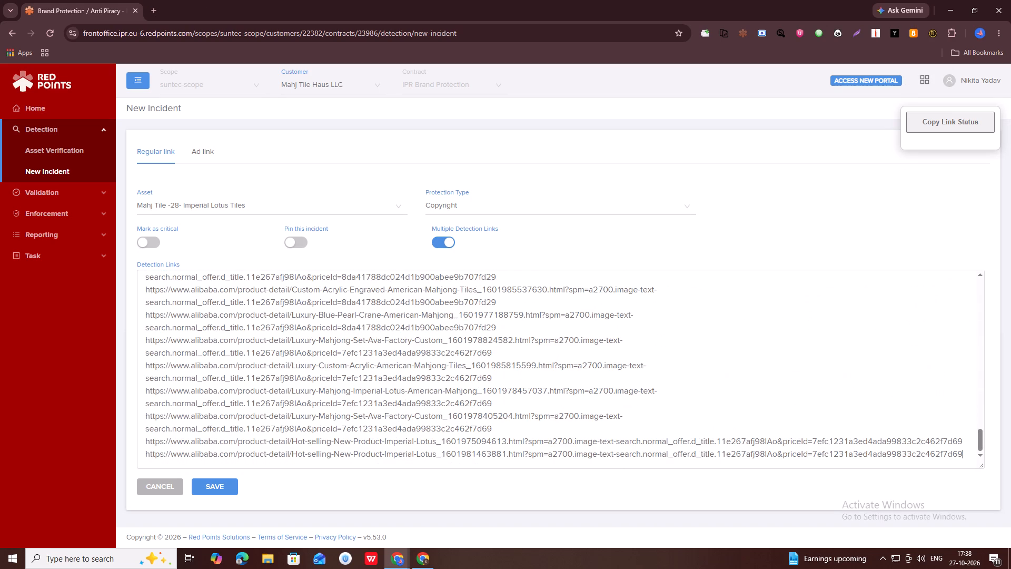
Save the Mahj Tile Haus LLC incident with its detection links.
click(220, 488)
Look through the submitted links for the creation status of each incident.
scroll(512, 389, down, 11)
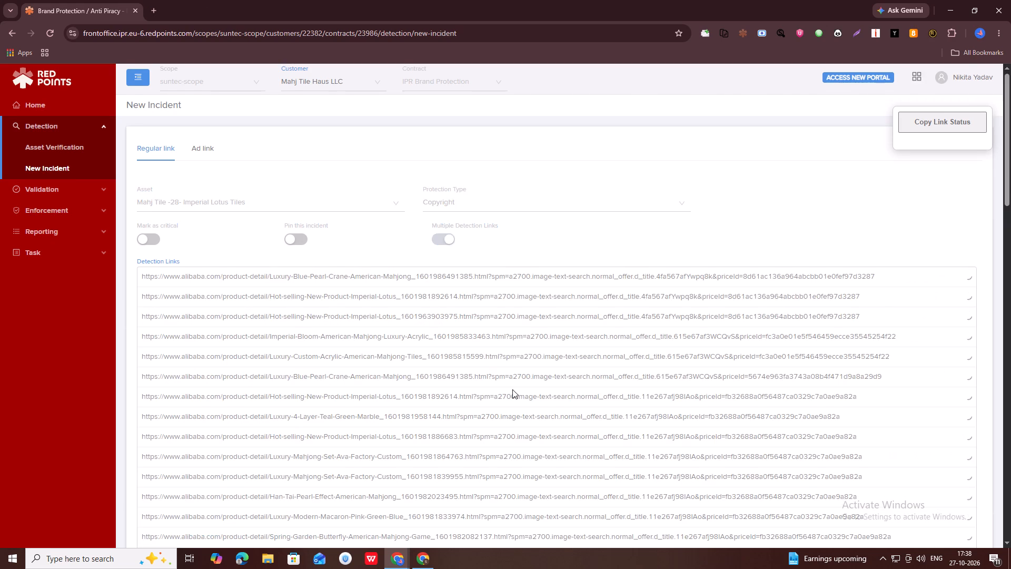
scroll(576, 354, down, 20)
scroll(576, 354, down, 11)
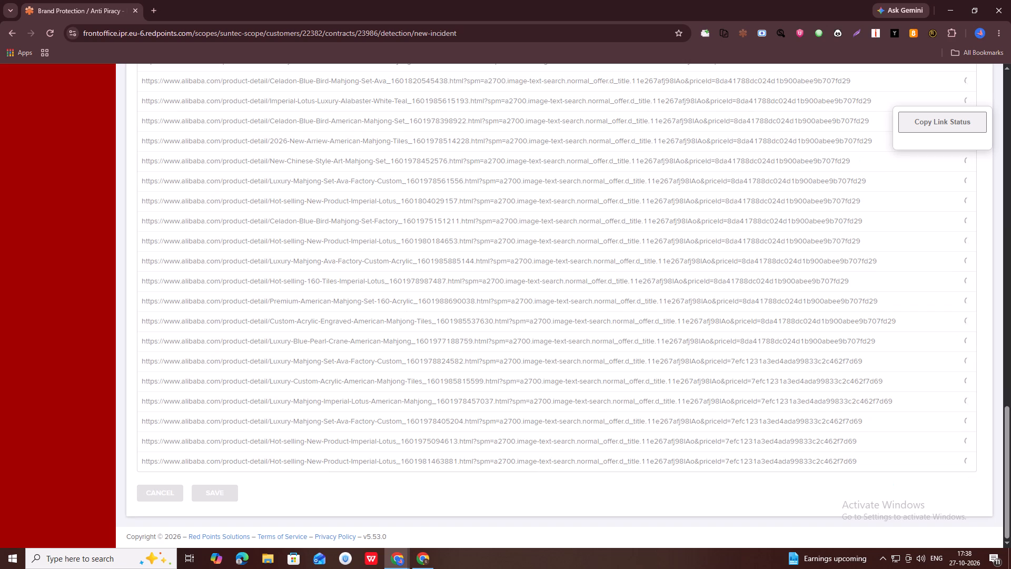
scroll(599, 365, down, 18)
scroll(572, 362, up, 20)
scroll(572, 362, up, 17)
scroll(564, 357, down, 3)
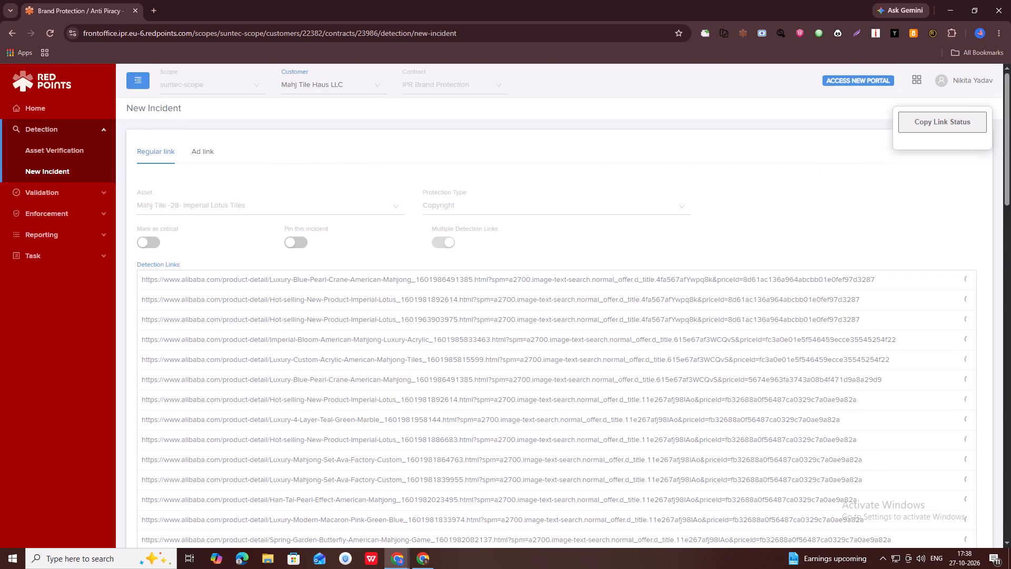
scroll(564, 357, down, 20)
scroll(564, 357, down, 20)
scroll(564, 357, down, 9)
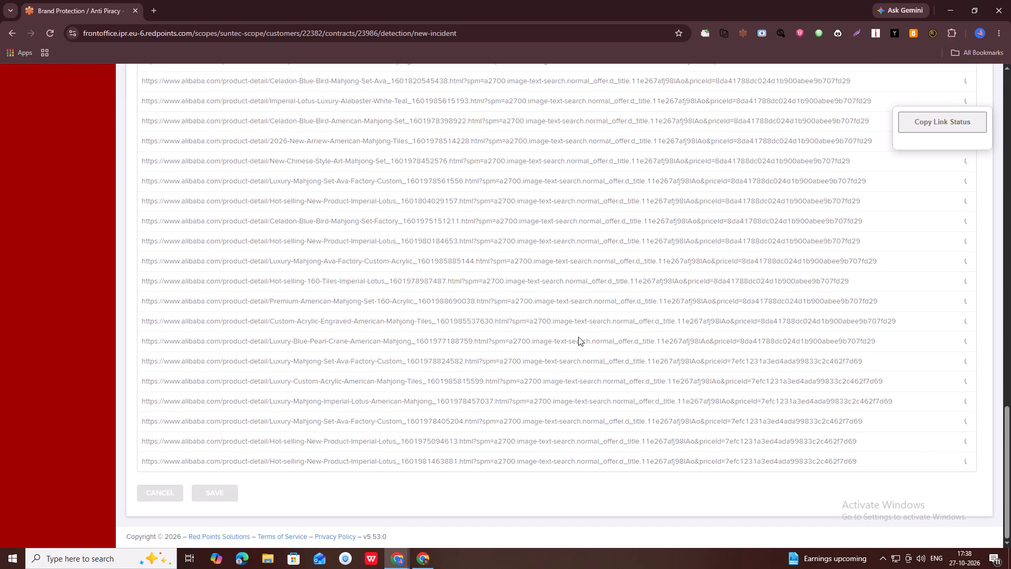
scroll(578, 337, down, 2)
scroll(578, 337, up, 1)
scroll(578, 337, up, 20)
scroll(578, 337, up, 1)
scroll(578, 337, down, 2)
scroll(578, 337, up, 2)
scroll(578, 337, down, 20)
scroll(578, 337, down, 20)
scroll(578, 337, down, 2)
scroll(879, 204, down, 8)
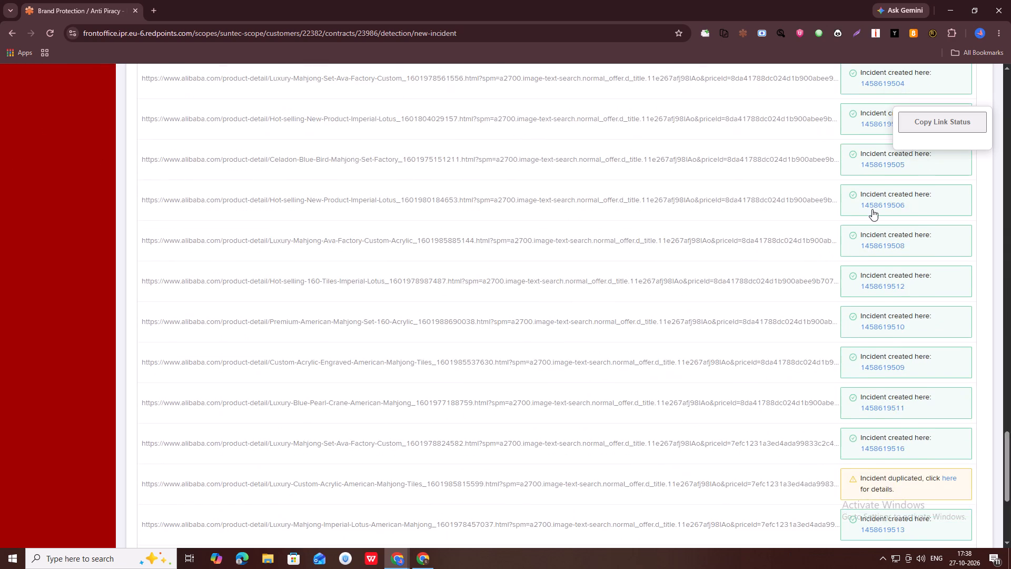
scroll(872, 209, down, 6)
Copy the link status of the submitted links and return to the Nikita sheet.
click(960, 123)
key(alt+Tab)
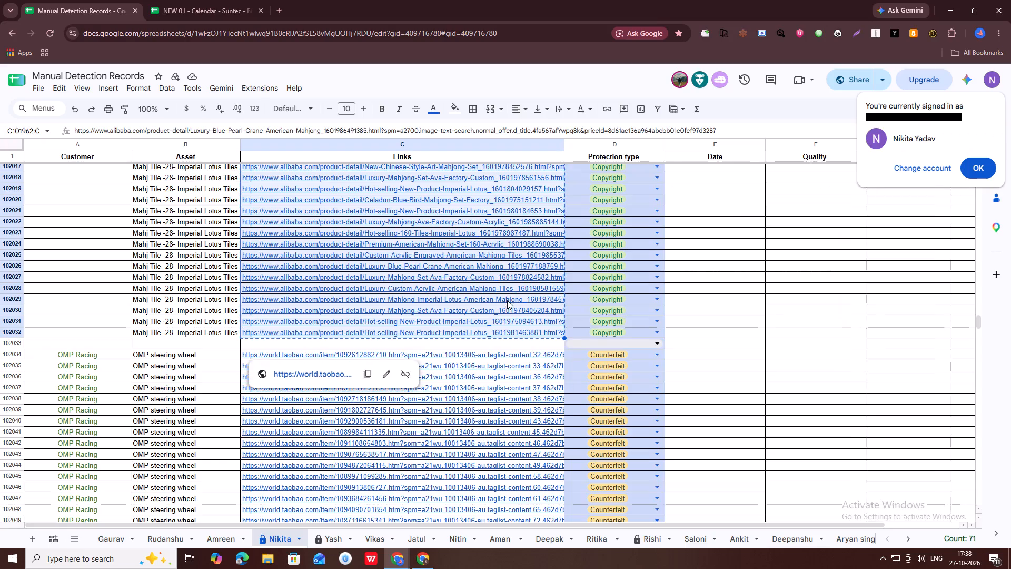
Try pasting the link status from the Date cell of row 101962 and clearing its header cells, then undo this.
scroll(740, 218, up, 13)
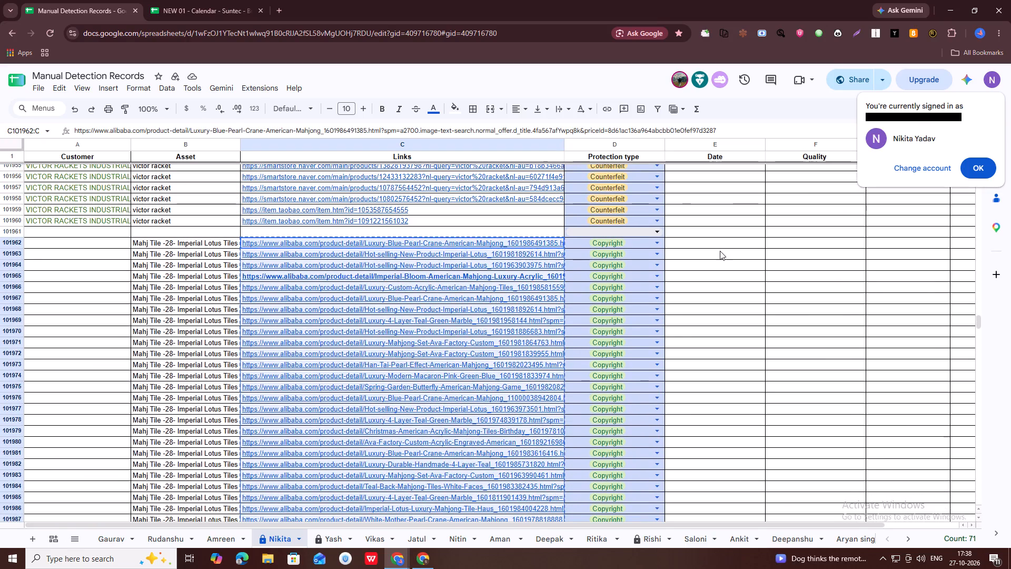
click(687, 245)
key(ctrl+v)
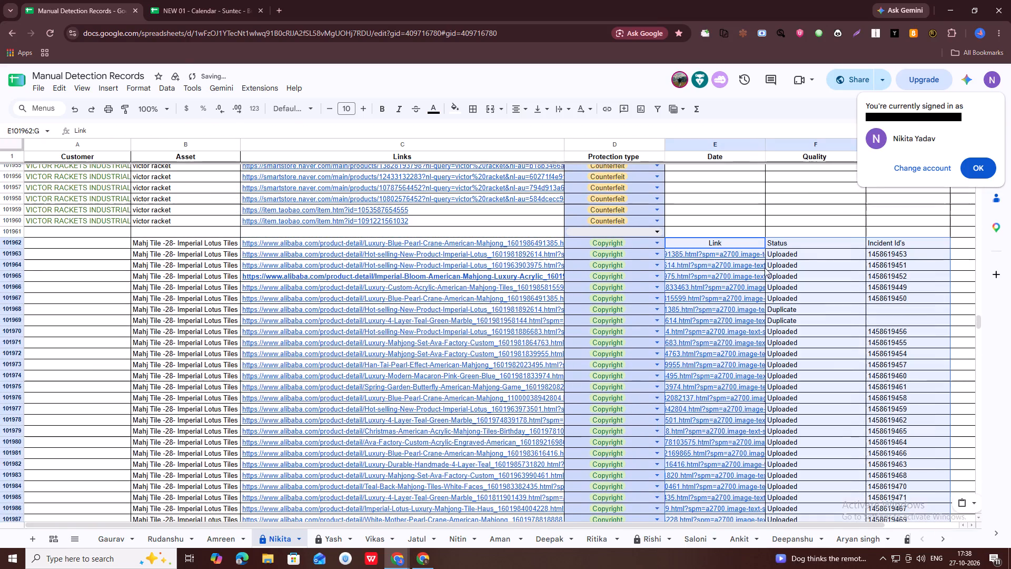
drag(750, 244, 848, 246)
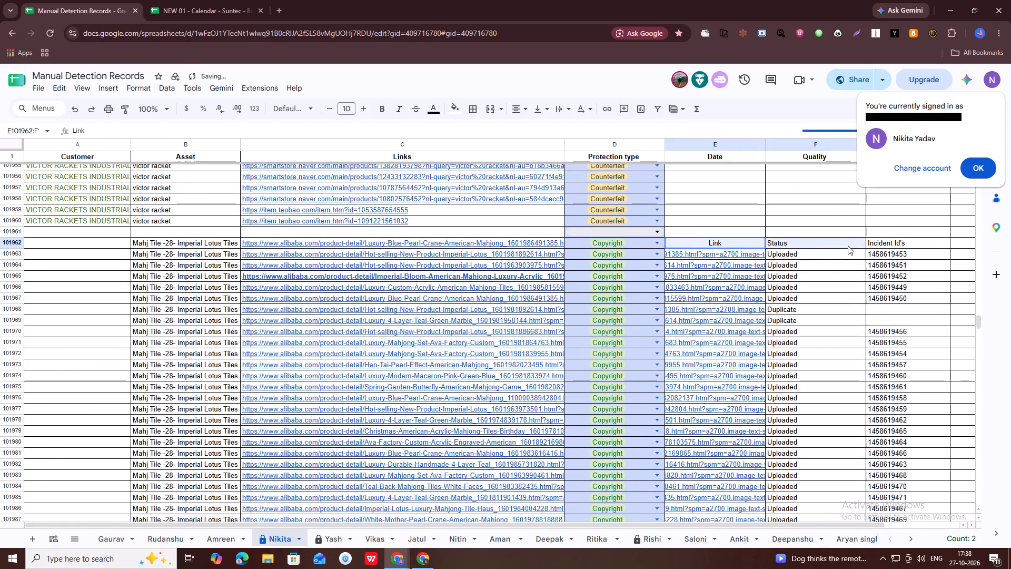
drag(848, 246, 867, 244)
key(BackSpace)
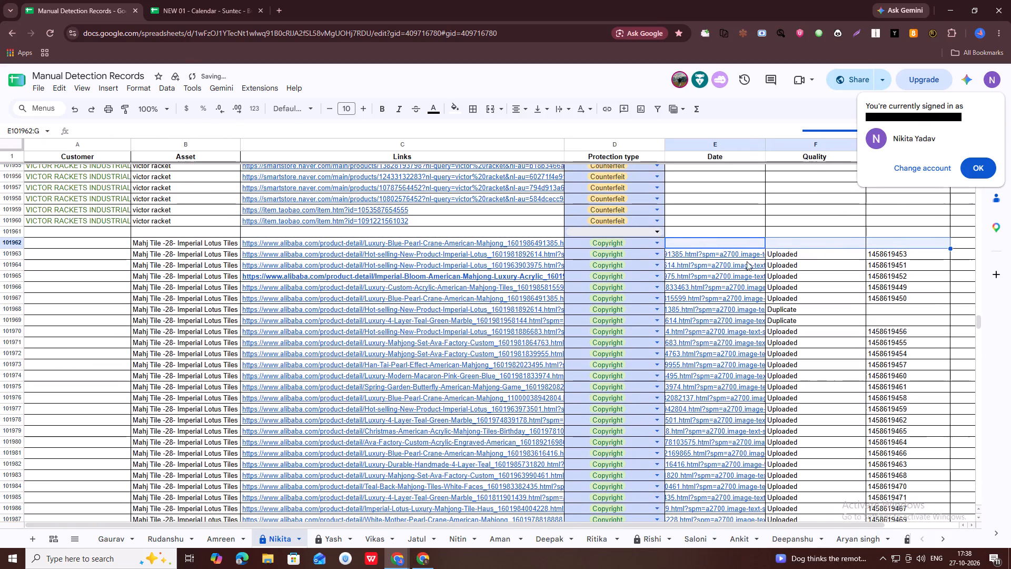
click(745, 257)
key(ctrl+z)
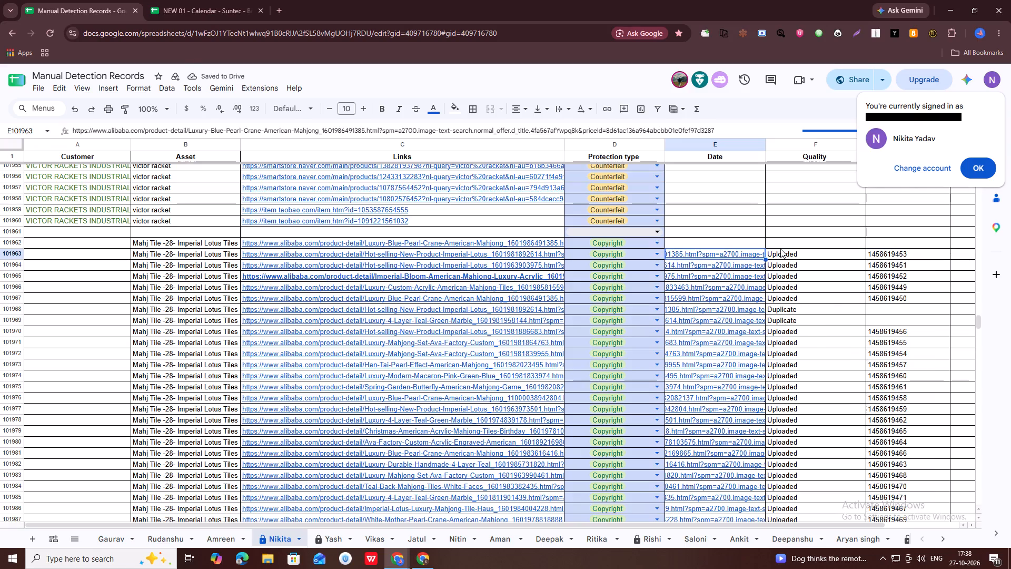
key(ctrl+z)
Paste the link status from the Date cell of blank row 101961 and clear the Link, Status and Incident Id's headers.
click(715, 230)
key(ctrl+v)
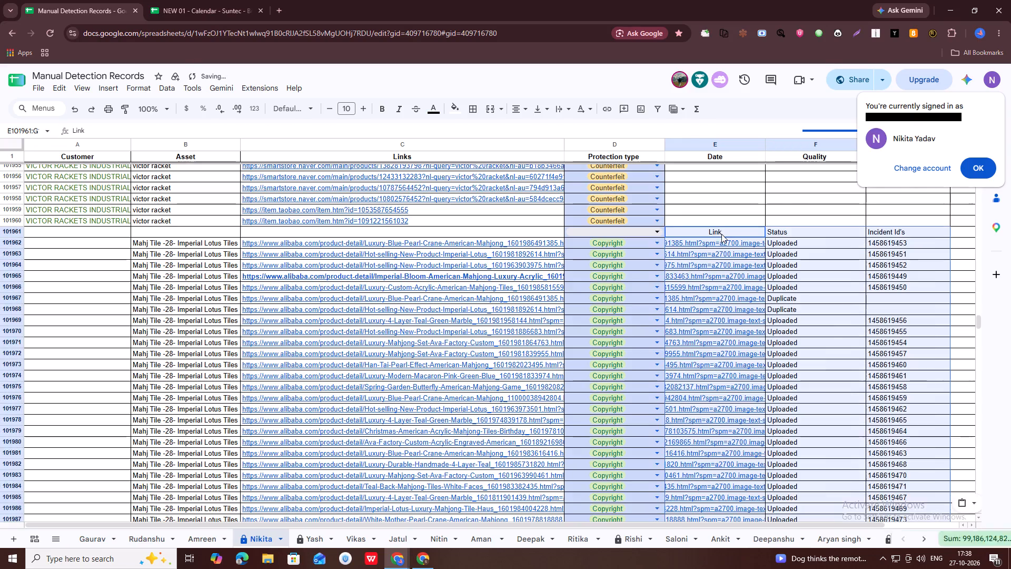
drag(721, 234, 881, 236)
key(BackSpace)
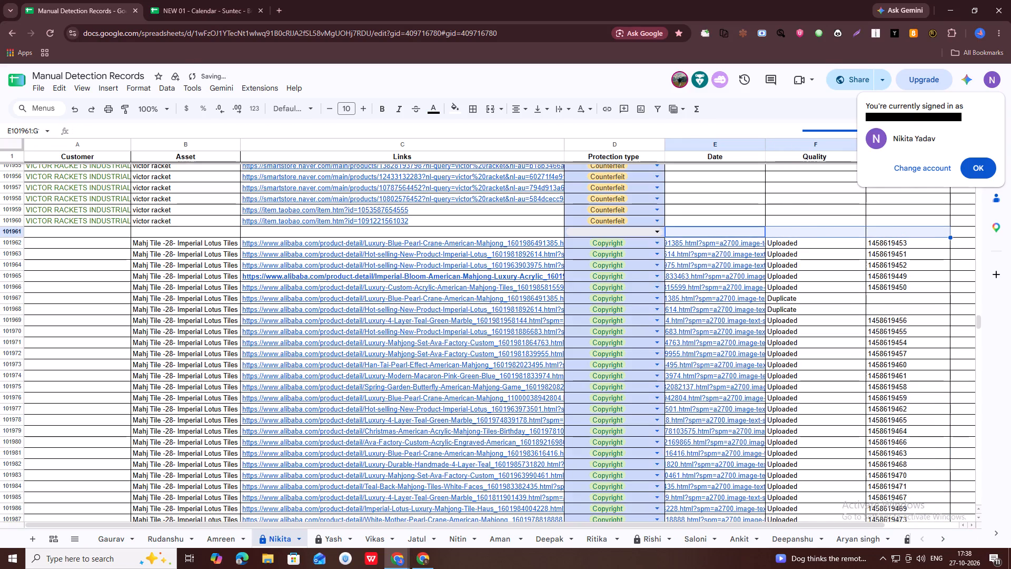
Clear the pasted links from the Date column for the Mahj Tile rows, starting at row 101962.
key(Left)
key(Down)
click(718, 246)
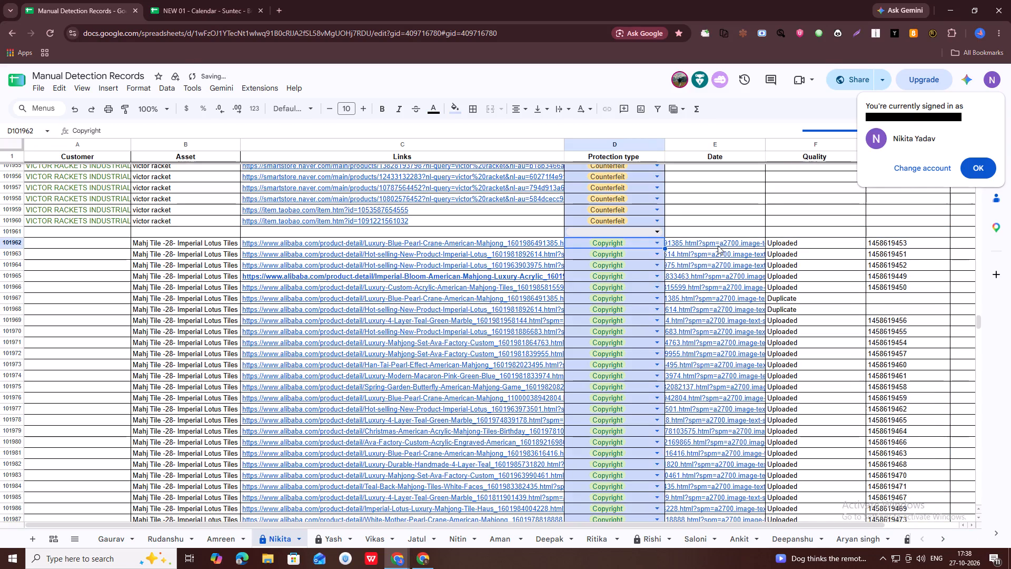
key(ctrl+shift+Down)
key(BackSpace)
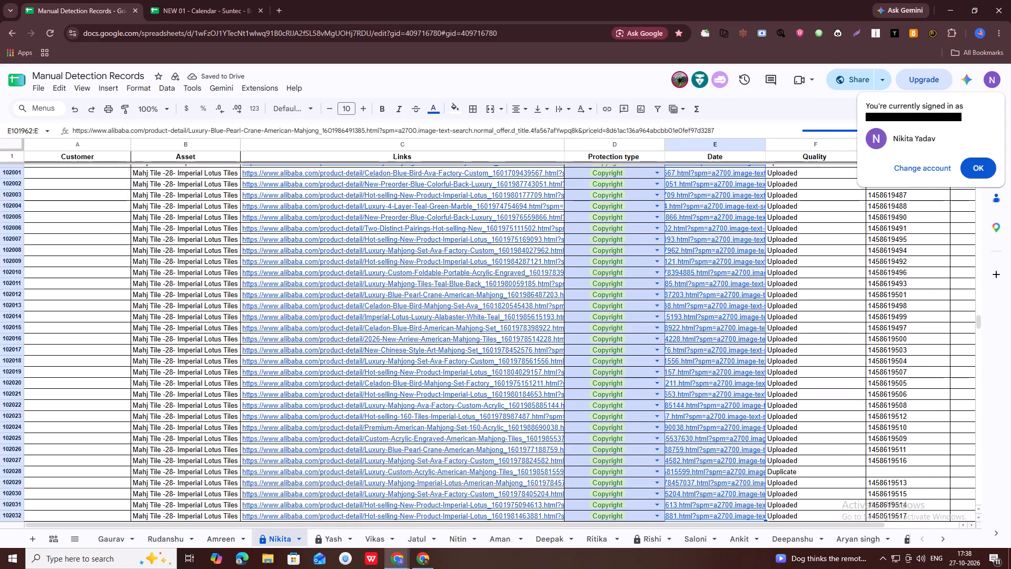
Copy the customer name from row 101798, the first VICTOR RACKETS INDUSTRIAL row of the Nikita sheet.
scroll(701, 380, down, 1)
scroll(439, 377, up, 3)
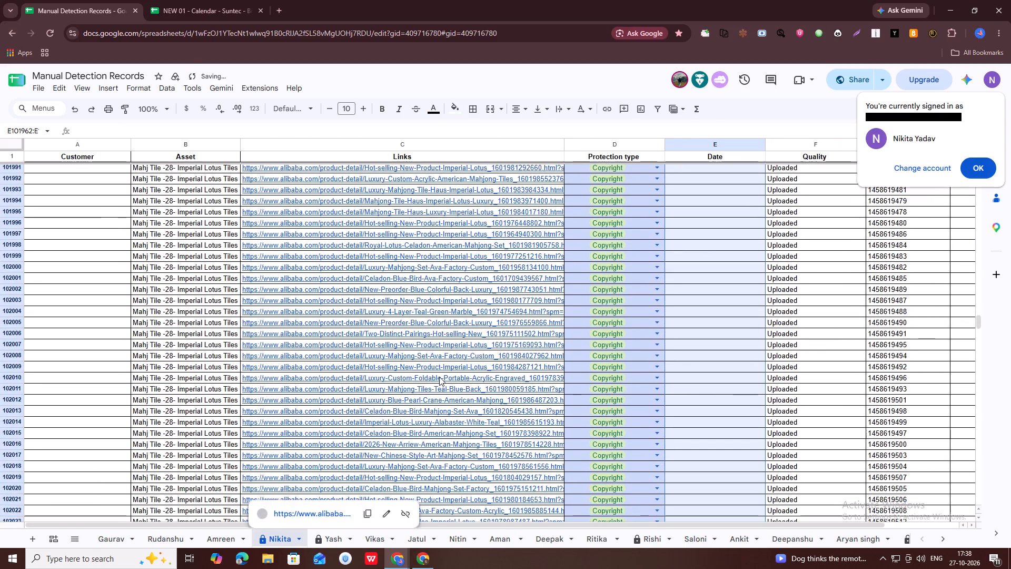
scroll(439, 377, up, 5)
scroll(439, 377, down, 11)
scroll(422, 352, up, 20)
scroll(422, 352, up, 1)
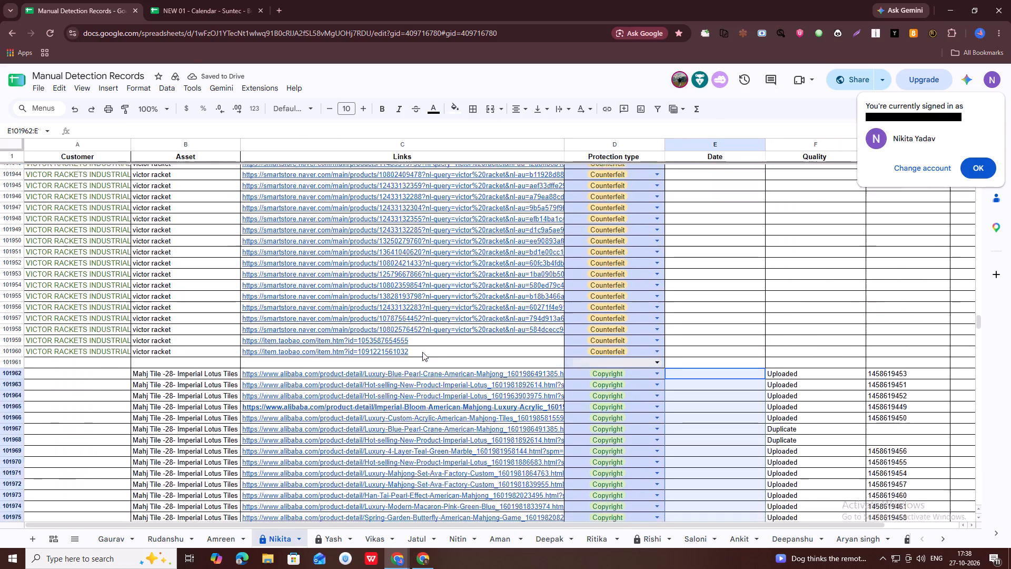
scroll(422, 352, up, 2)
scroll(422, 352, down, 2)
scroll(402, 346, up, 9)
scroll(402, 346, up, 15)
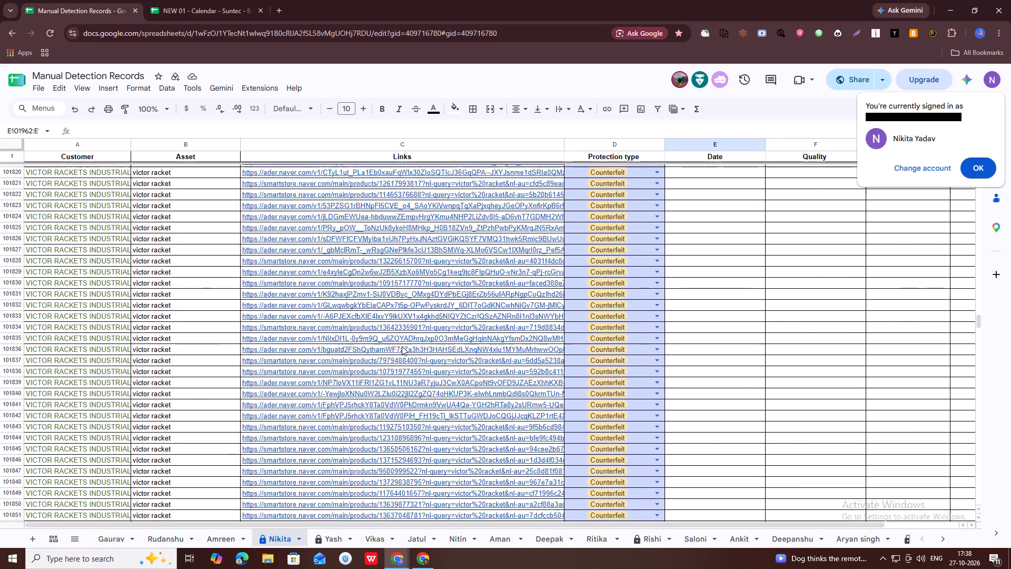
scroll(402, 346, up, 8)
scroll(402, 346, down, 2)
click(99, 403)
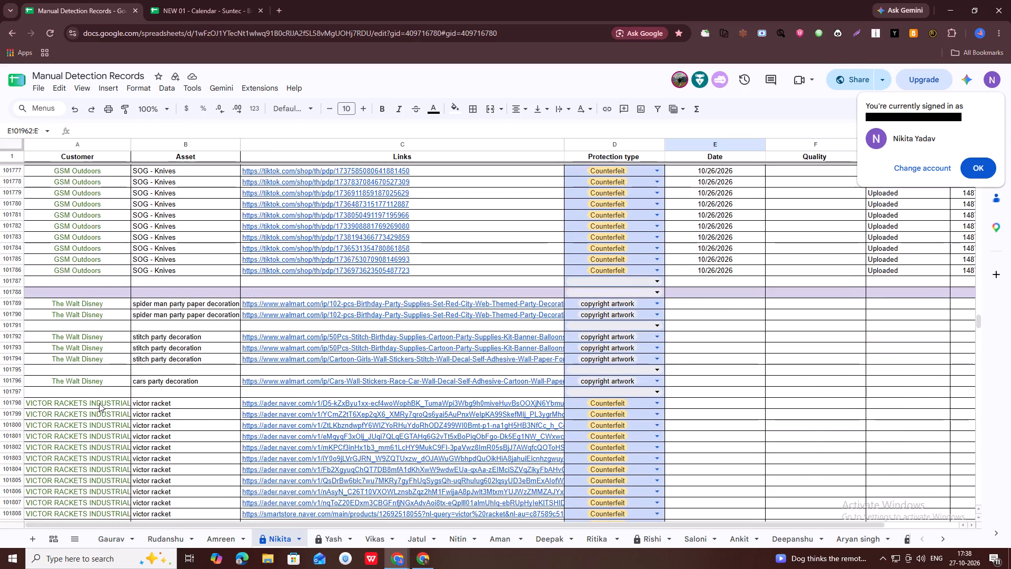
key(ctrl+c)
In RedPoints FrontOffice, clear the submitted link list and switch the customer to the copied VICTOR RACKETS INDUSTRIAL CORP name.
key(alt+Tab)
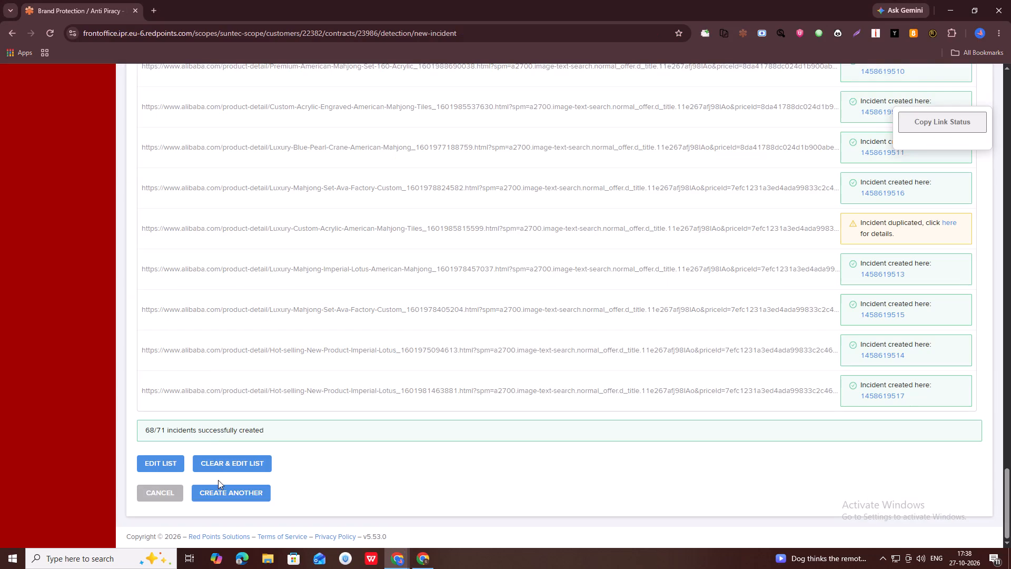
click(230, 467)
click(336, 91)
key(ctrl+v)
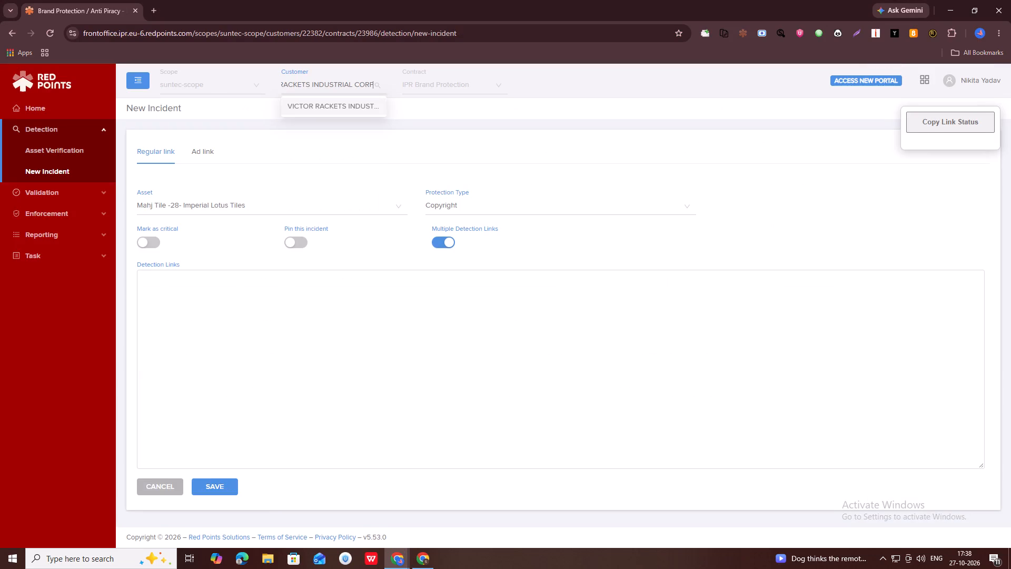
key(Return)
In the Nikita sheet, examine the asset and protection type of the VICTOR RACKETS rows from 101798 onward.
key(alt+Tab)
click(165, 401)
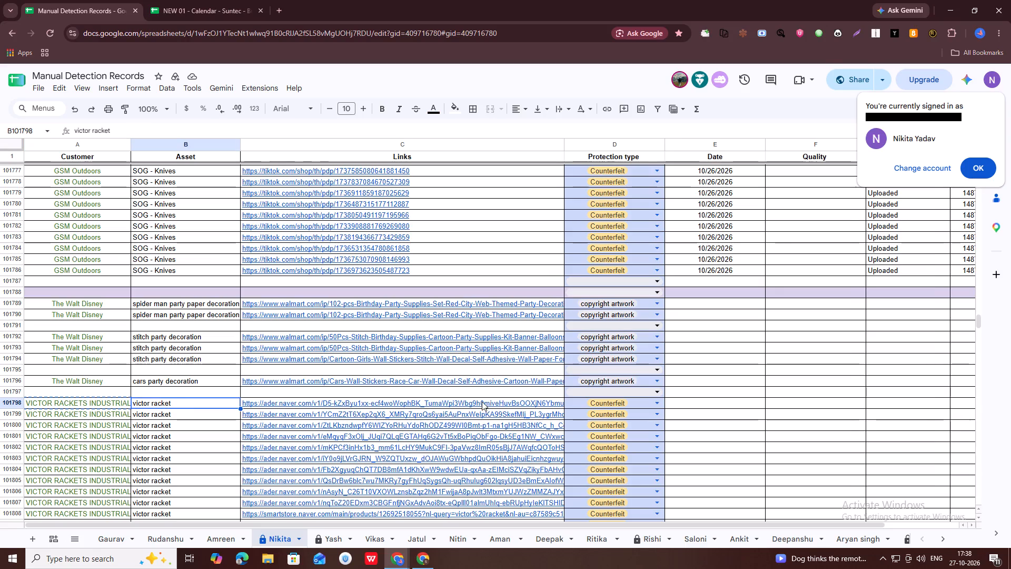
scroll(648, 375, down, 10)
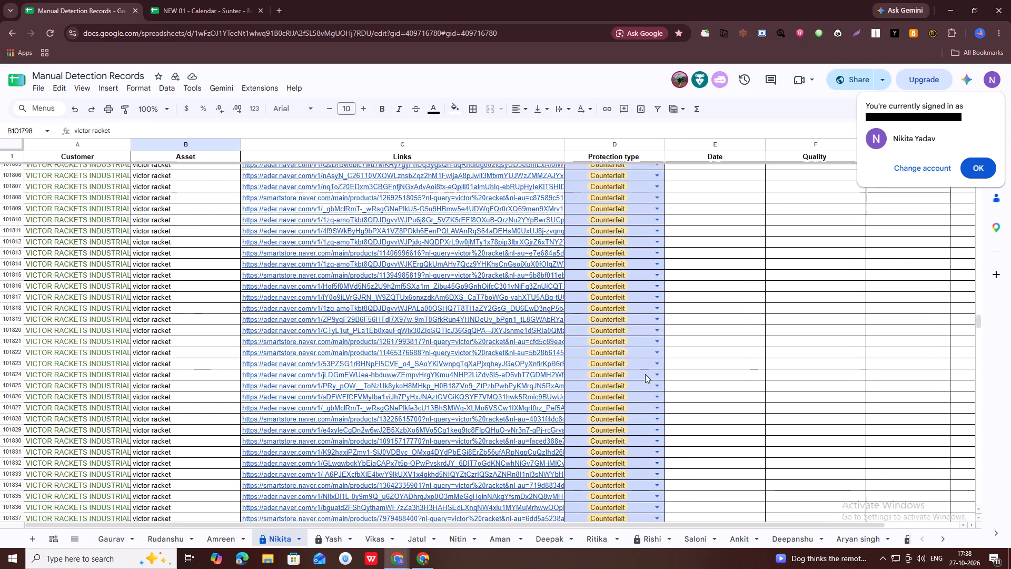
scroll(645, 374, down, 13)
scroll(643, 374, down, 13)
scroll(641, 372, up, 7)
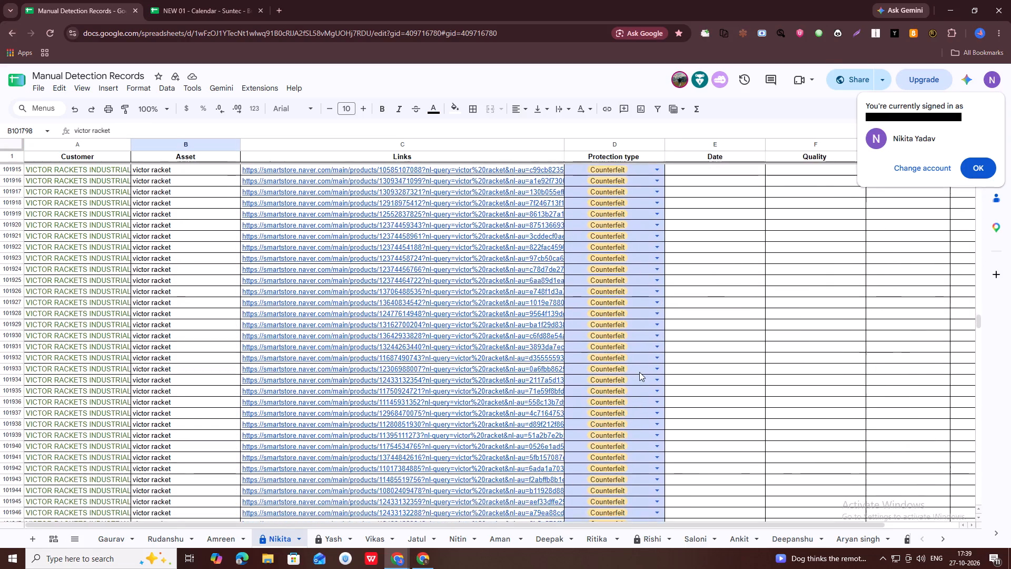
scroll(639, 372, down, 6)
scroll(696, 385, up, 7)
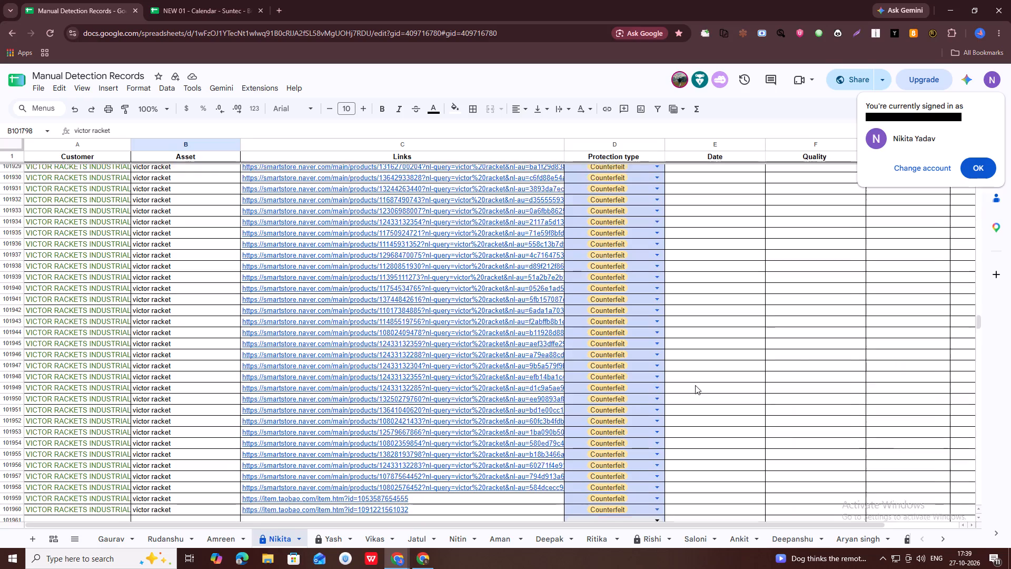
scroll(695, 385, up, 9)
Set the new incident's asset in FrontOffice to V-Logo - 28 - Rackets and Shuttlecocks.
key(alt+Tab)
click(200, 157)
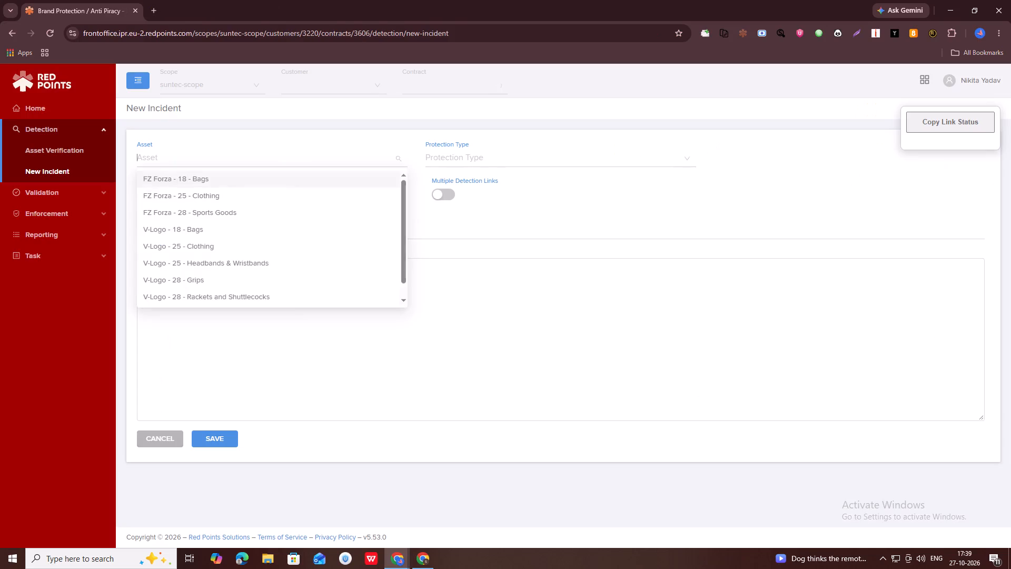
text(vm)
key(BackSpace)
key(space)
text(log)
key(BackSpace)
key(BackSpace)
key(BackSpace)
key(BackSpace)
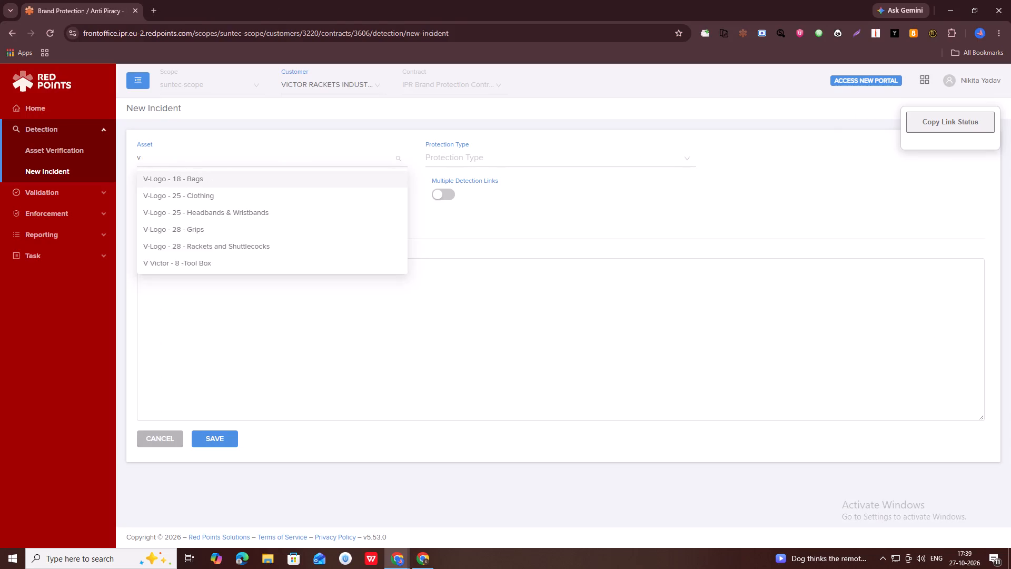
click(197, 247)
Set the protection type to Product counterfeit and turn on Multiple Detection Links.
click(464, 158)
key(alt+Tab)
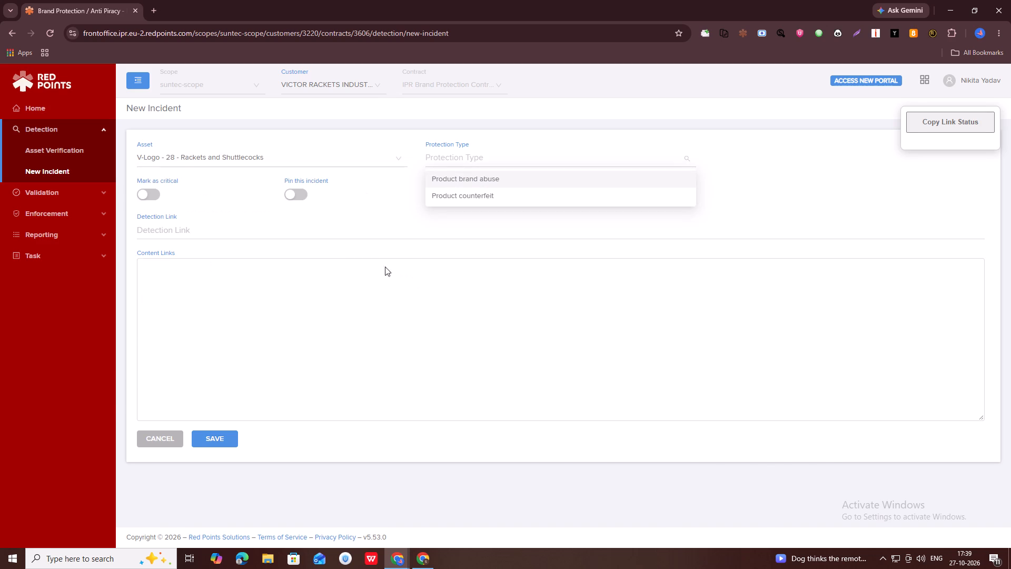
key(alt+Tab)
click(465, 168)
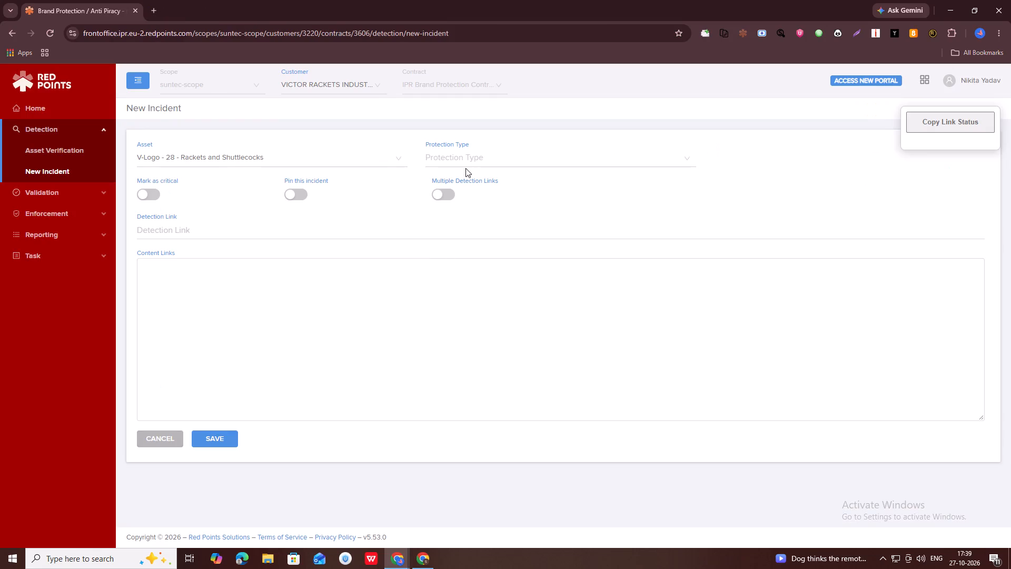
click(469, 162)
click(486, 194)
click(449, 192)
Copy all the VICTOR RACKETS links in rows 101798 to 101960 of the Nikita sheet.
key(alt+Tab)
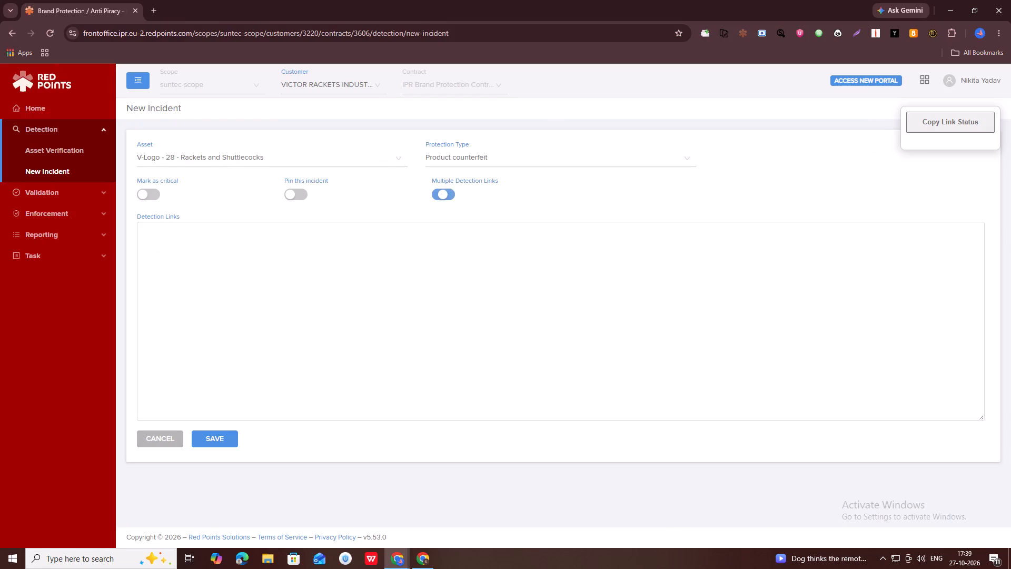
scroll(380, 413, down, 15)
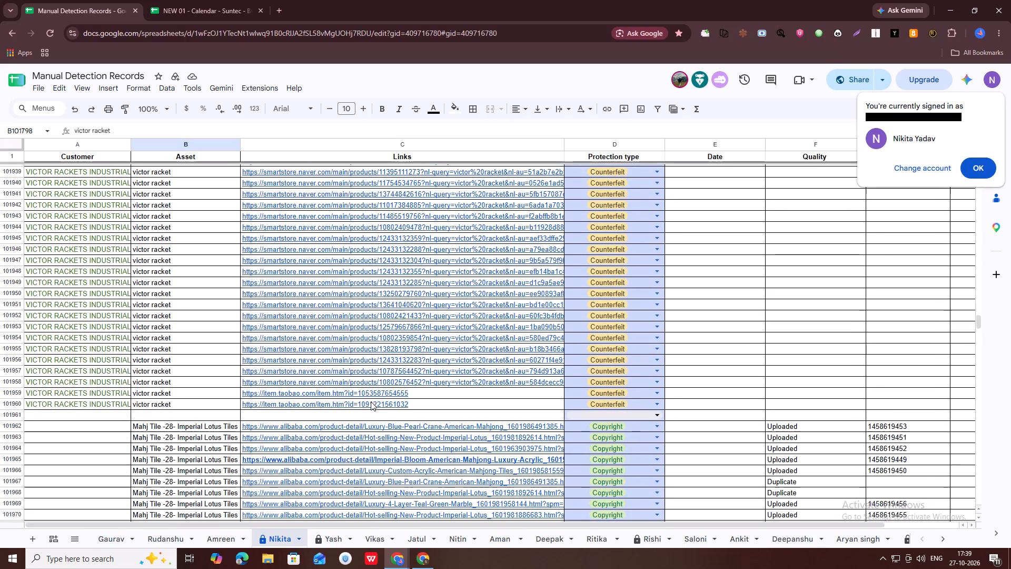
click(361, 408)
key(ctrl+space)
scroll(439, 352, up, 9)
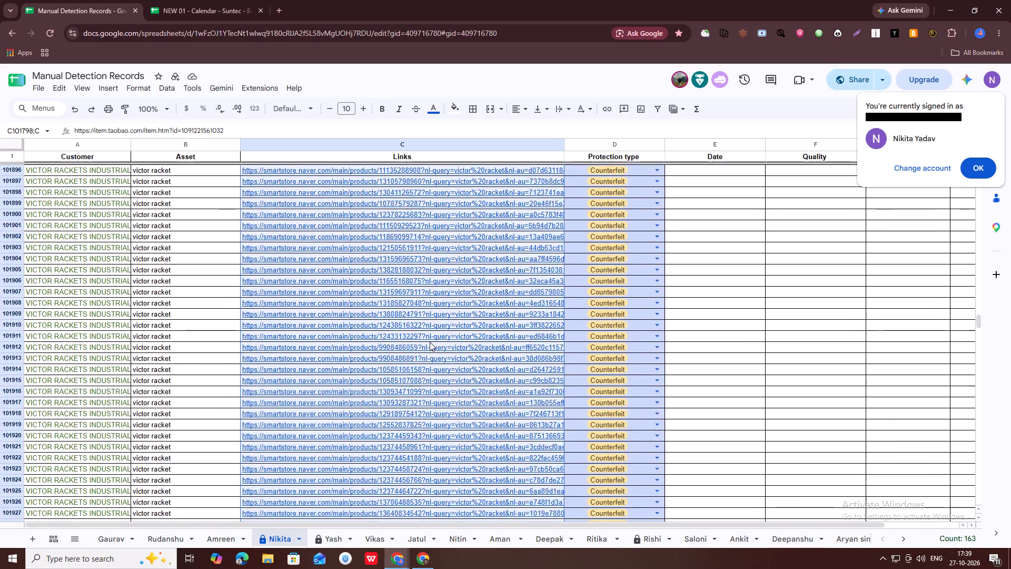
scroll(430, 342, up, 20)
scroll(430, 342, up, 10)
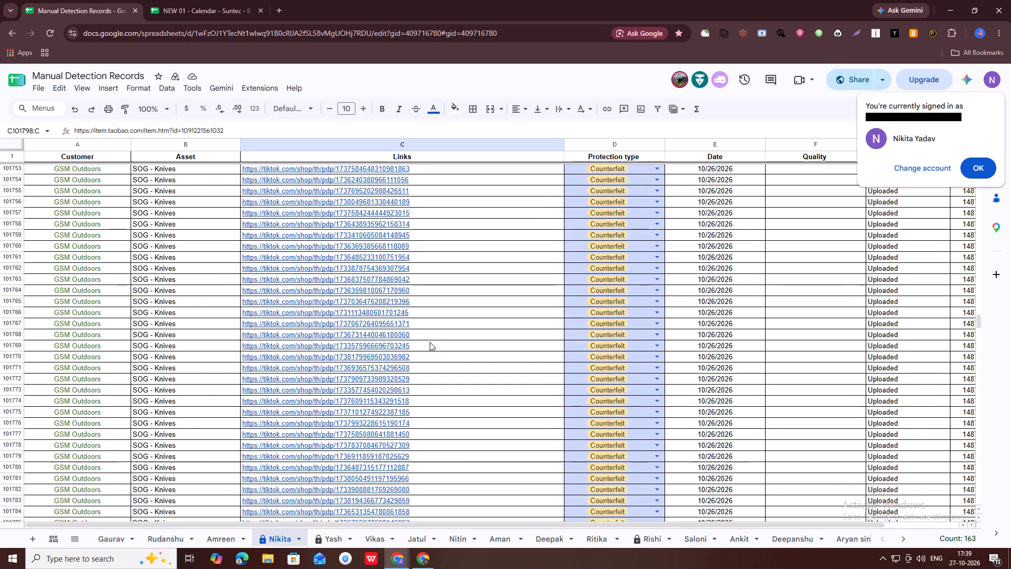
scroll(430, 342, down, 6)
key(ctrl+c)
key(ctrl+c)
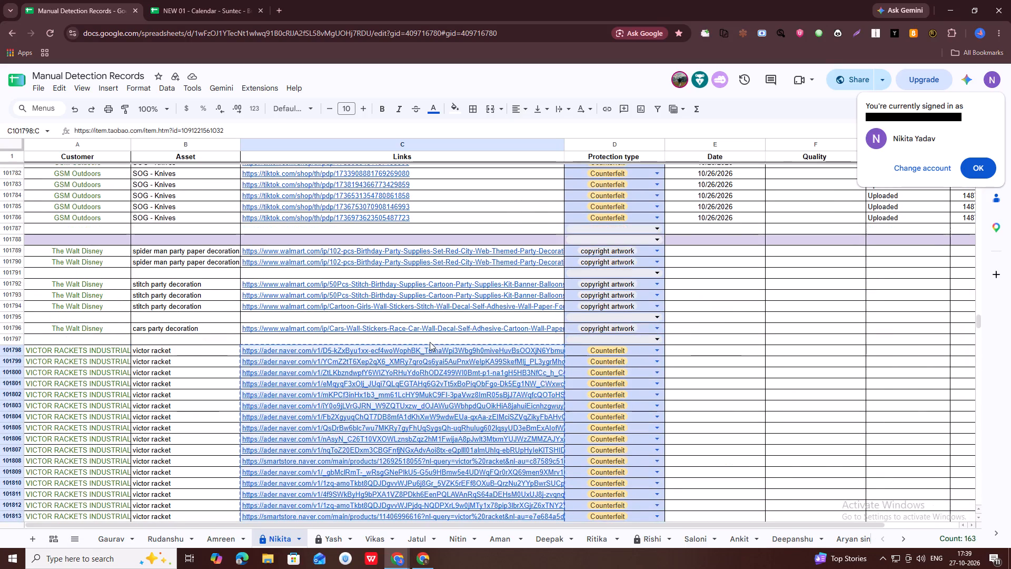
Paste the copied links as the detection links of the new FrontOffice incident and save it.
key(alt+Tab)
click(291, 317)
key(ctrl+v)
scroll(291, 317, up, 6)
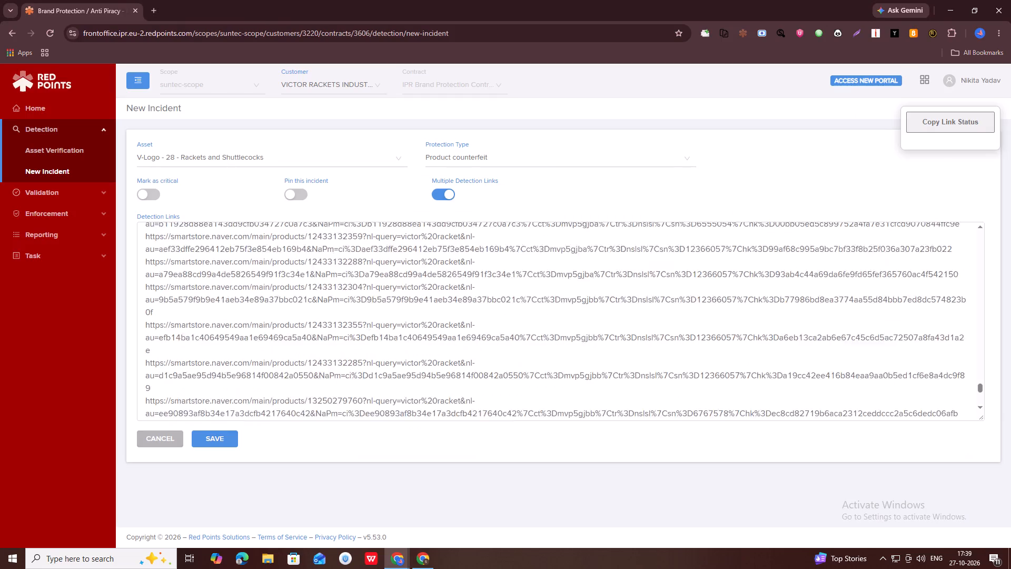
scroll(291, 317, up, 20)
scroll(291, 317, up, 17)
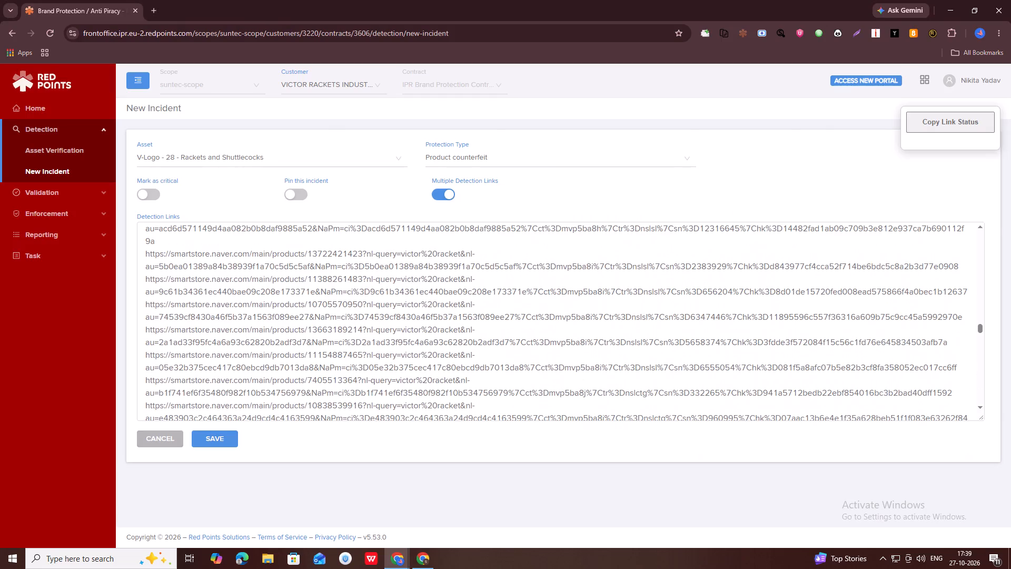
click(216, 434)
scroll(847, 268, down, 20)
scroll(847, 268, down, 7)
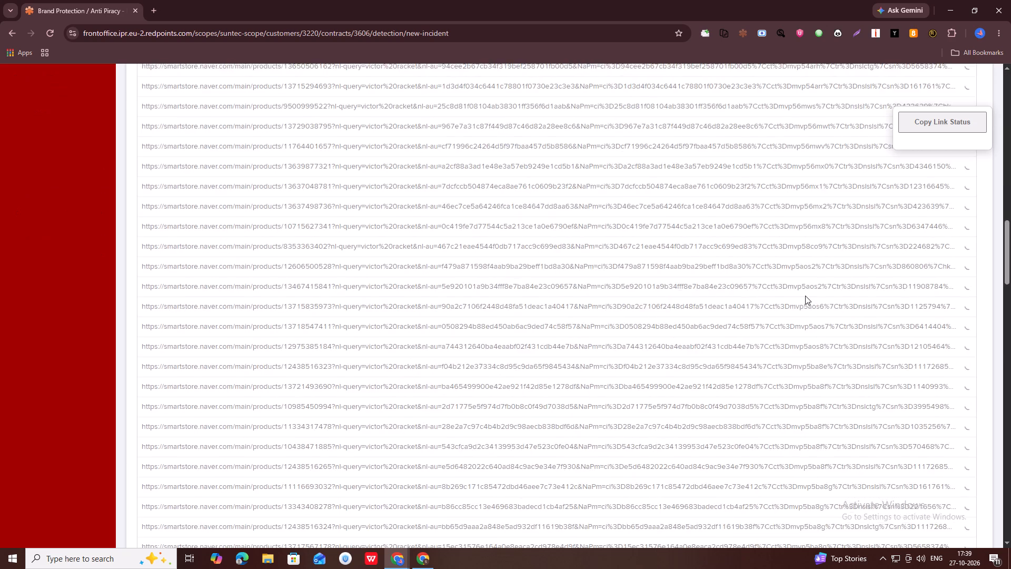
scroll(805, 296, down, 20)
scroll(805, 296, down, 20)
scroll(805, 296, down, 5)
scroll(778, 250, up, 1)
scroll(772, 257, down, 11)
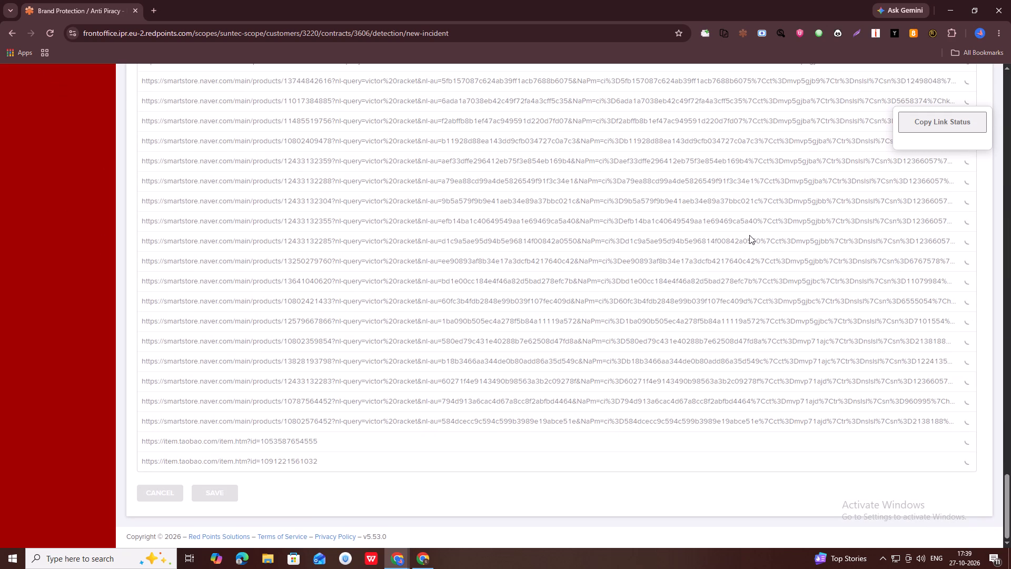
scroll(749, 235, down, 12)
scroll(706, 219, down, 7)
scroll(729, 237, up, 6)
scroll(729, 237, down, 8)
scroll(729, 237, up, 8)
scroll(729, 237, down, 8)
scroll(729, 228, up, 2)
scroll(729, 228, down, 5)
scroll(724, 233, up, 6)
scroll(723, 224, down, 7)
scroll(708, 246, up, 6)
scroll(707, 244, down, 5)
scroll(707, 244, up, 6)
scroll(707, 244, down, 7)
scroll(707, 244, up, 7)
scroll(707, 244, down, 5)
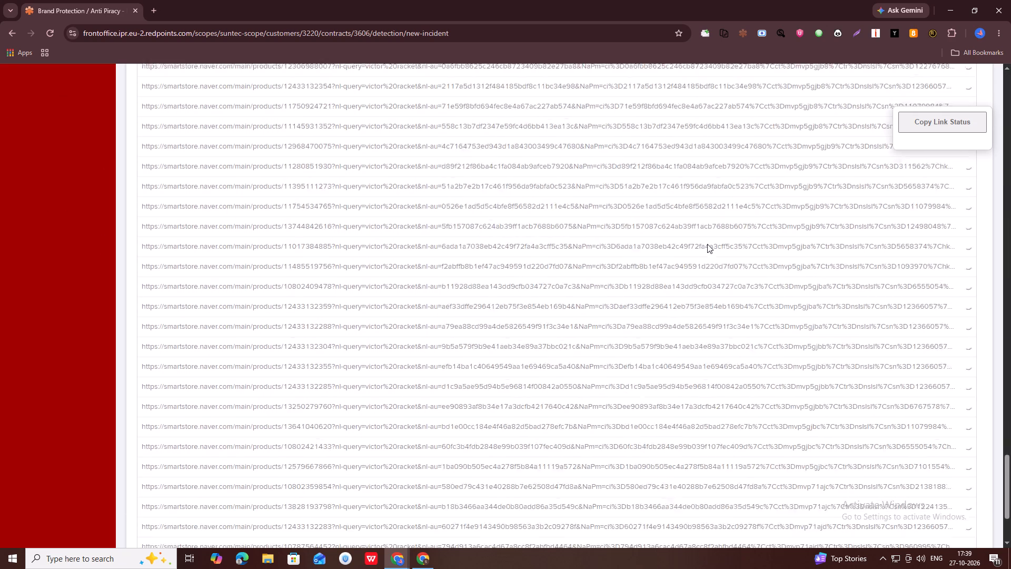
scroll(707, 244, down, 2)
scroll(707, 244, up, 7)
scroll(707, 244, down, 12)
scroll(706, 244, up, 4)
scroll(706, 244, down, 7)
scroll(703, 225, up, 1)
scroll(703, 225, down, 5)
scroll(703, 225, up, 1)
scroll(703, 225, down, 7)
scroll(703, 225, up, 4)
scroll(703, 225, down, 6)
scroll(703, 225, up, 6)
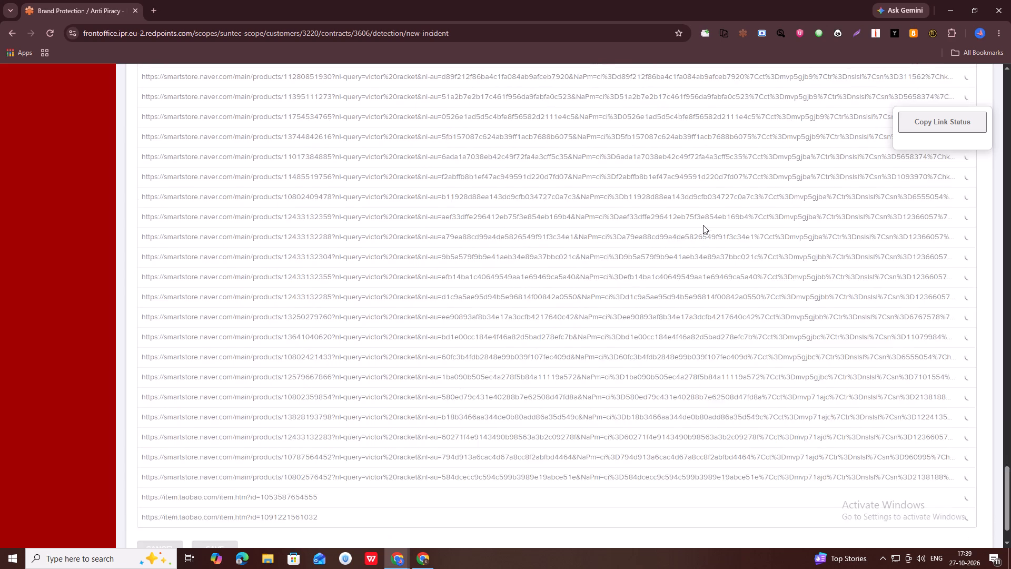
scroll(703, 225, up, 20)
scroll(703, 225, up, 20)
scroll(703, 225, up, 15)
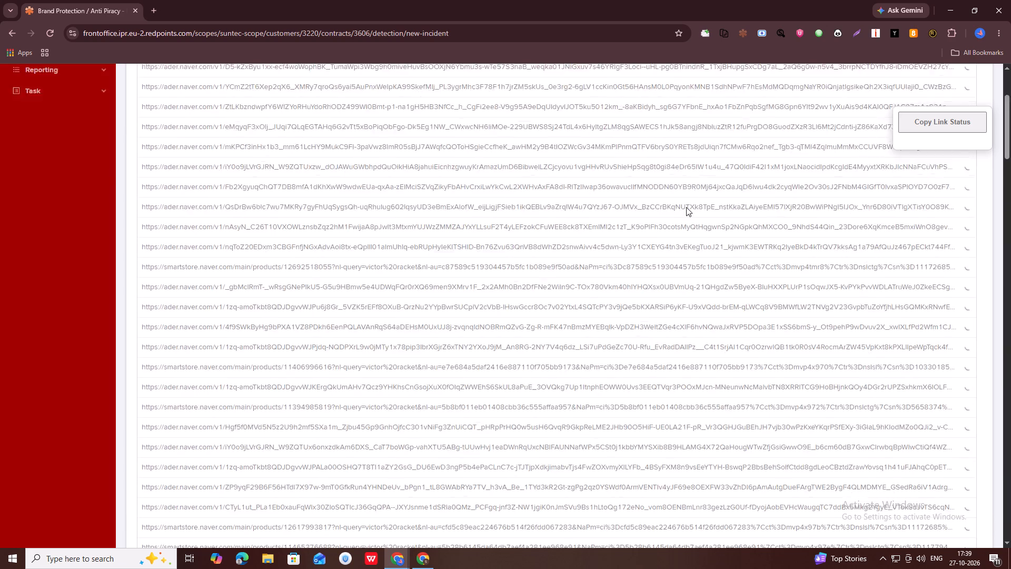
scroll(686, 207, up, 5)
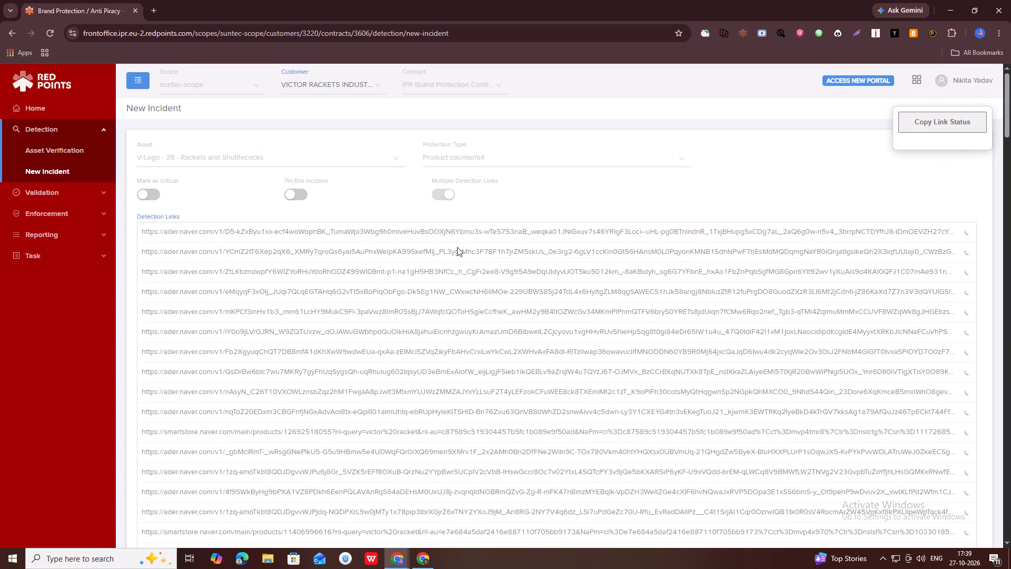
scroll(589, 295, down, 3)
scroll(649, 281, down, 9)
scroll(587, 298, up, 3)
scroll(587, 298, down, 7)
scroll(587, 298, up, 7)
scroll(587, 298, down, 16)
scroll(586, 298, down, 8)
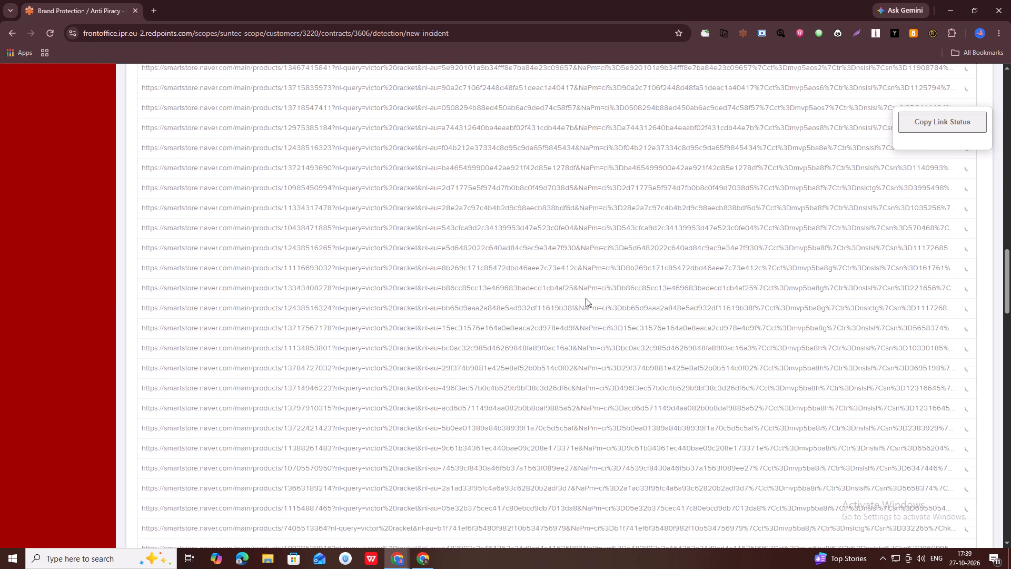
Copy the link status of the submitted VICTOR RACKETS links and return to the Nikita sheet.
scroll(584, 297, down, 20)
scroll(584, 297, down, 3)
scroll(583, 295, up, 1)
scroll(583, 295, down, 20)
scroll(583, 295, down, 1)
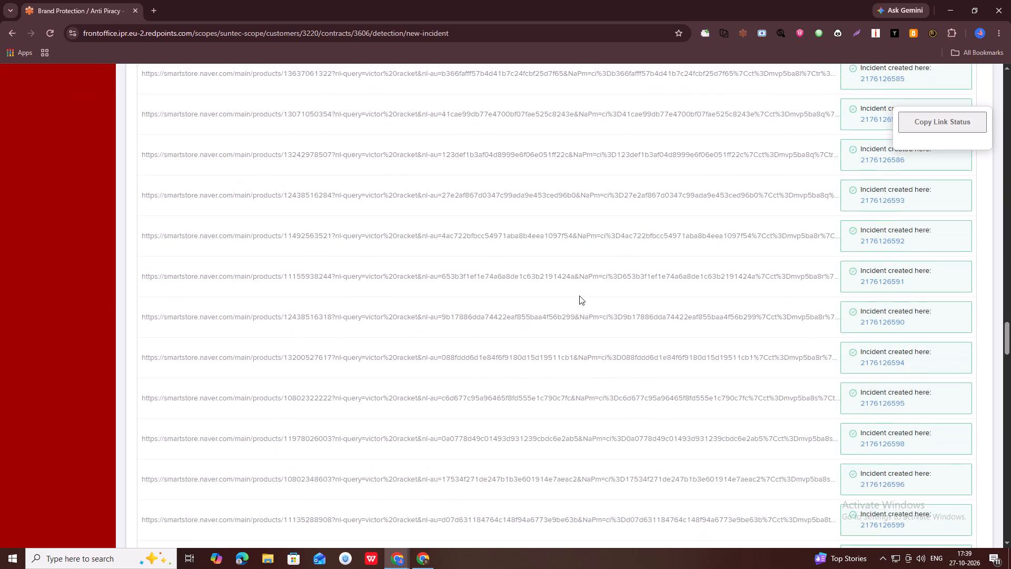
scroll(579, 296, down, 20)
scroll(579, 296, down, 11)
scroll(579, 296, up, 1)
scroll(579, 296, down, 20)
scroll(579, 296, down, 2)
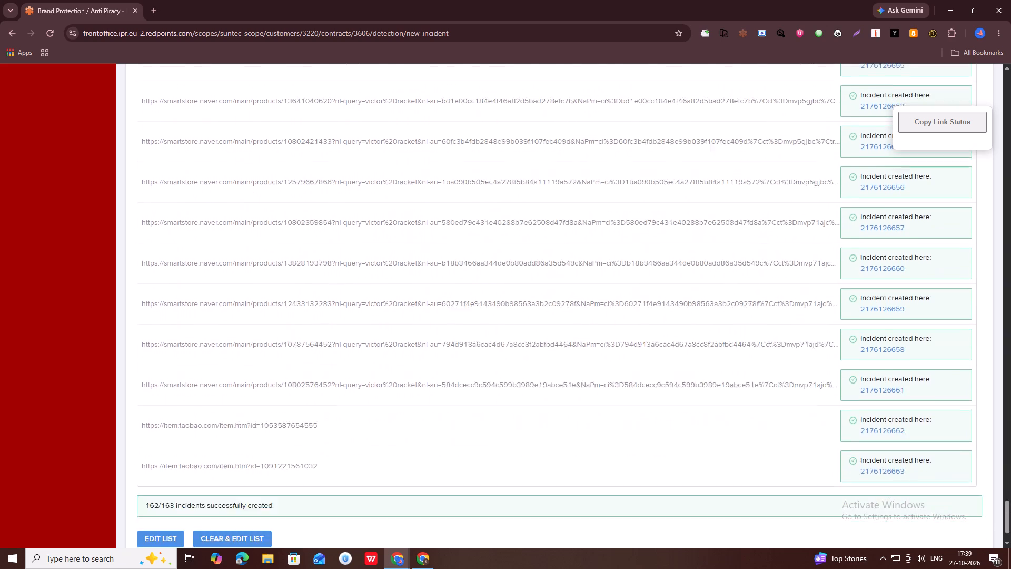
click(967, 121)
key(alt+Tab)
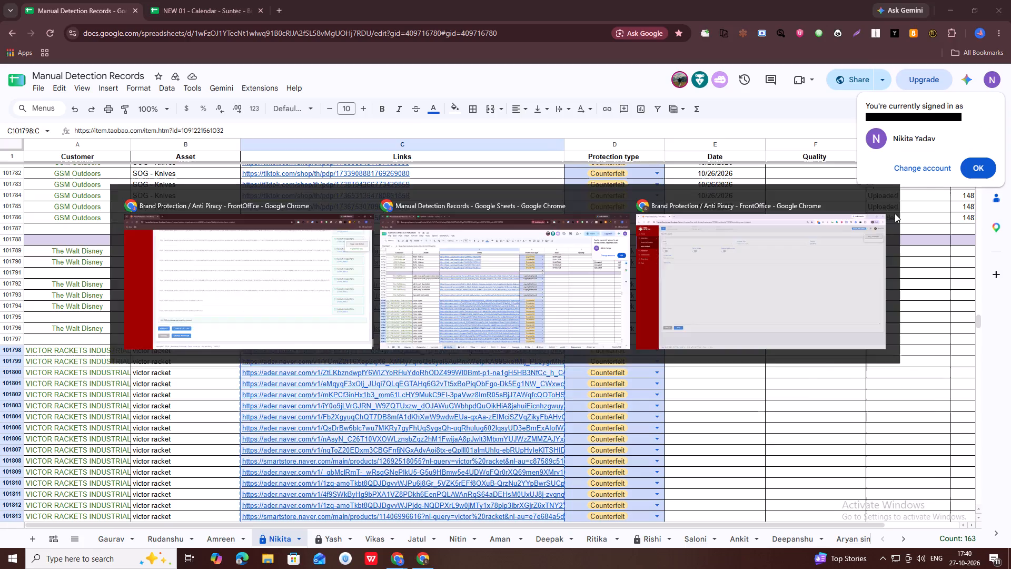
Paste the copied VICTOR RACKETS link status table into the Nikita sheet, starting in the Quality column at row 101797.
click(696, 354)
click(799, 352)
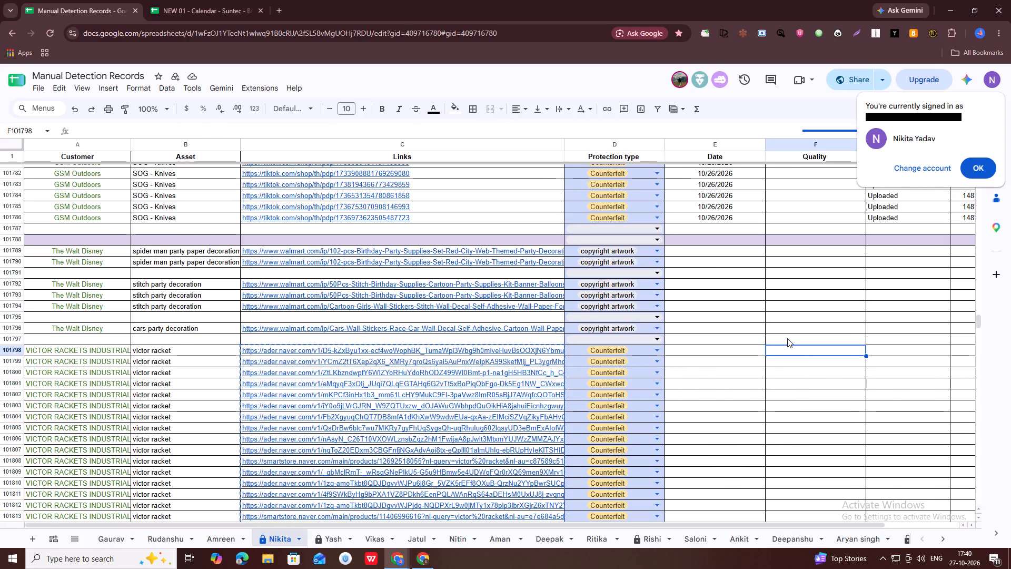
click(787, 338)
key(ctrl+v)
click(789, 338)
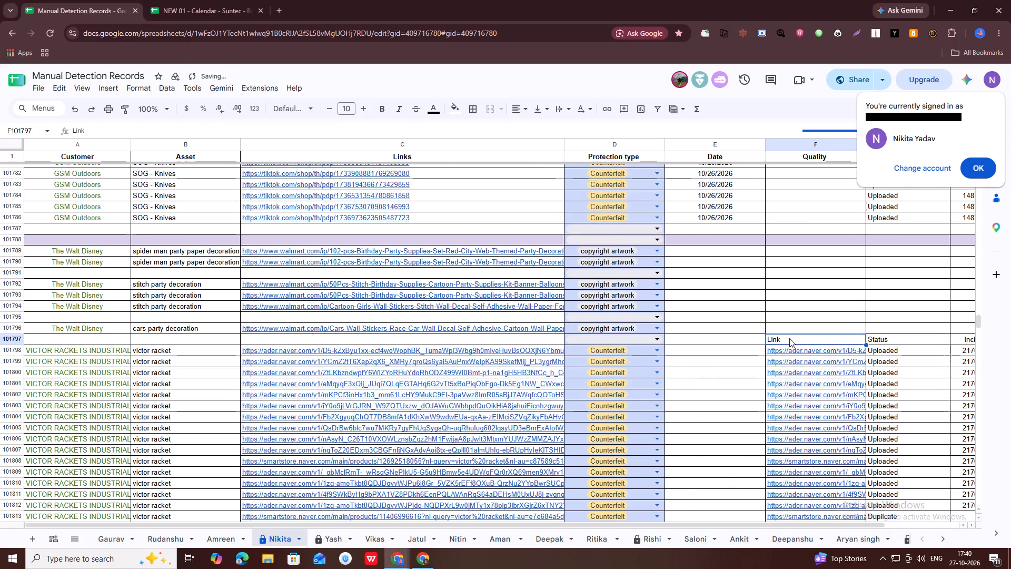
Clear the pasted header cells in row 101797 and the pasted links in the Quality column for rows 101798 to 101960.
key(ctrl+shift+Right)
key(BackSpace)
key(Left)
key(Down)
key(Right)
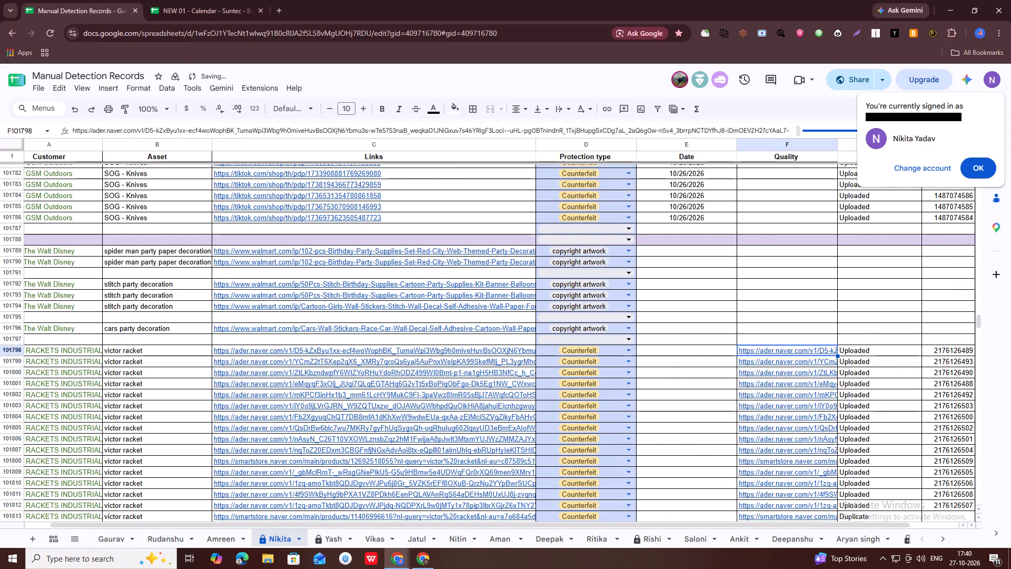
key(ctrl+shift+Down)
key(BackSpace)
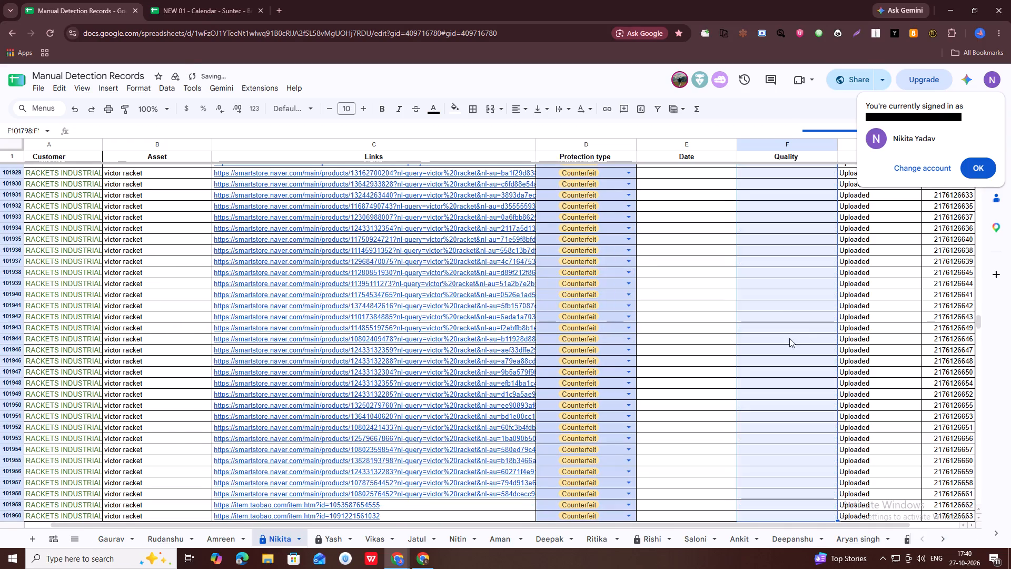
For the spider man party paper decoration in row 101789, choose the asset Spider-Man - Party Paper Tableware - 21 in The Walt Disney's new FrontOffice incident.
scroll(797, 315, down, 2)
scroll(560, 379, up, 19)
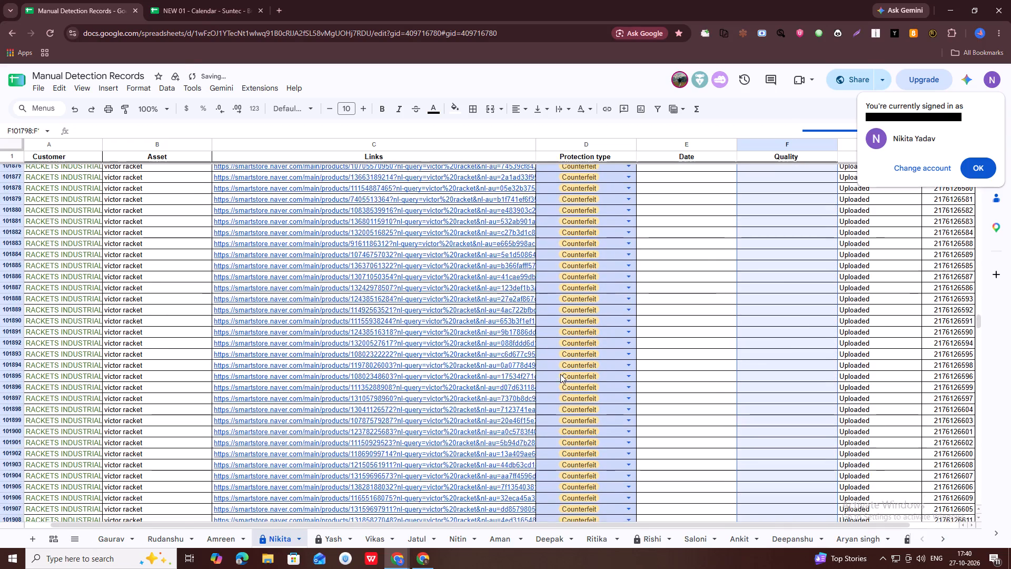
scroll(560, 374, up, 20)
scroll(560, 374, up, 2)
scroll(533, 395, down, 4)
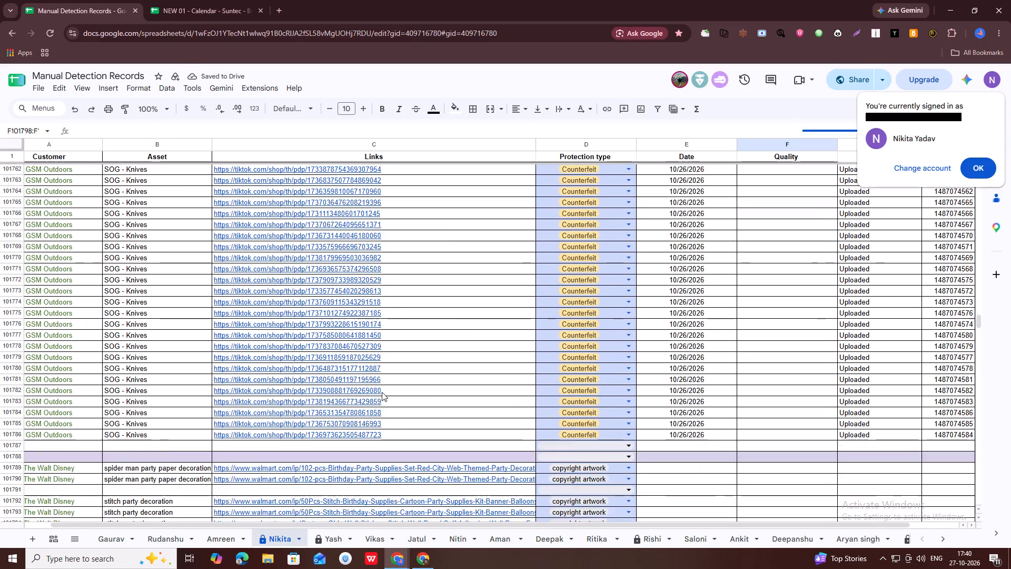
scroll(391, 390, down, 1)
click(143, 418)
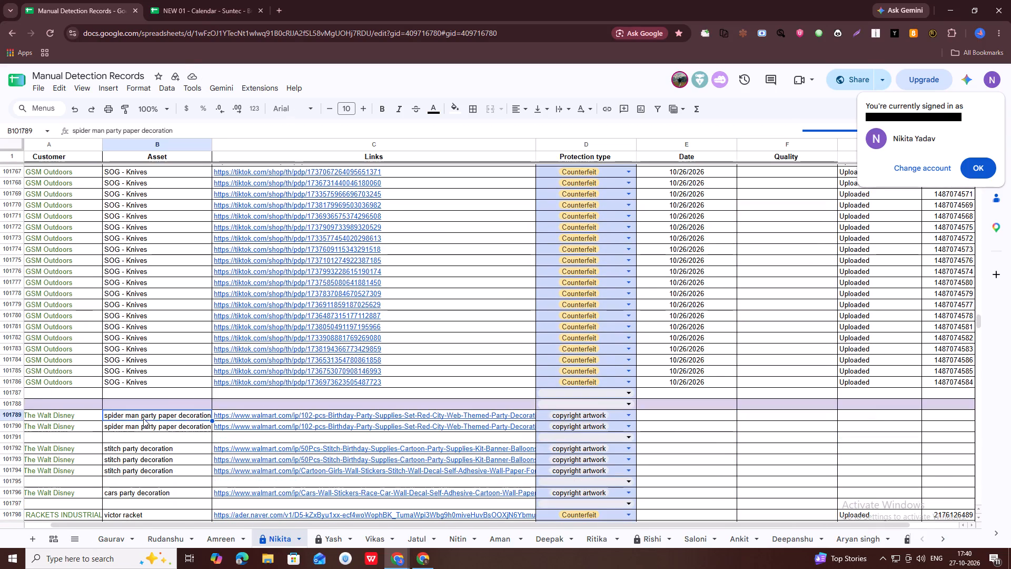
key(alt+Tab)
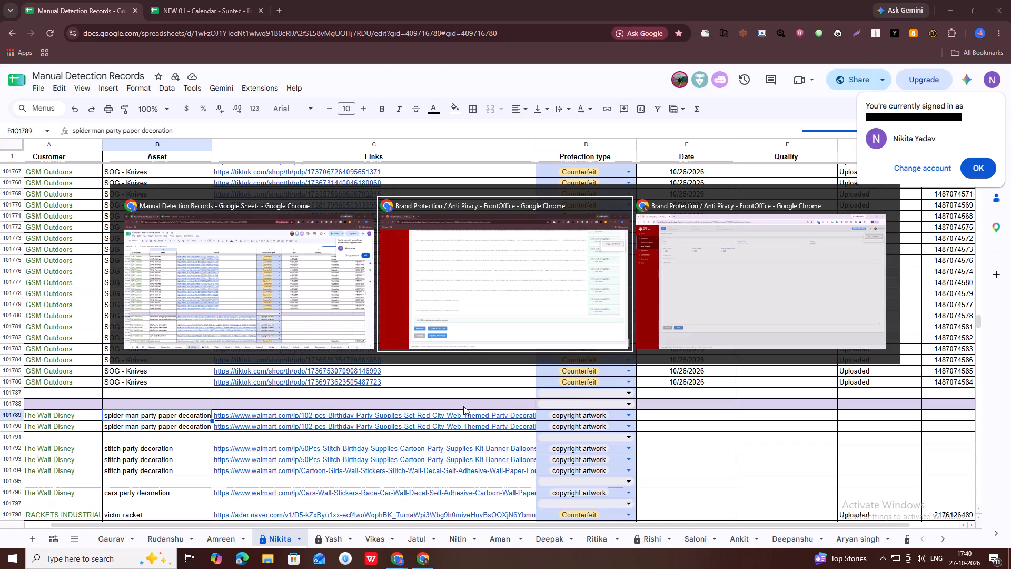
alt+click(658, 279)
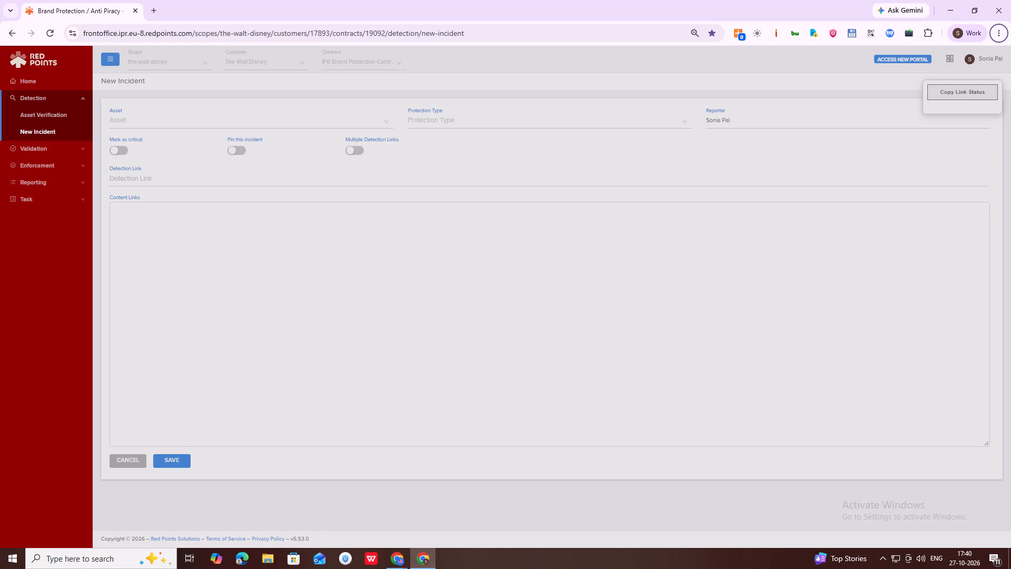
click(326, 122)
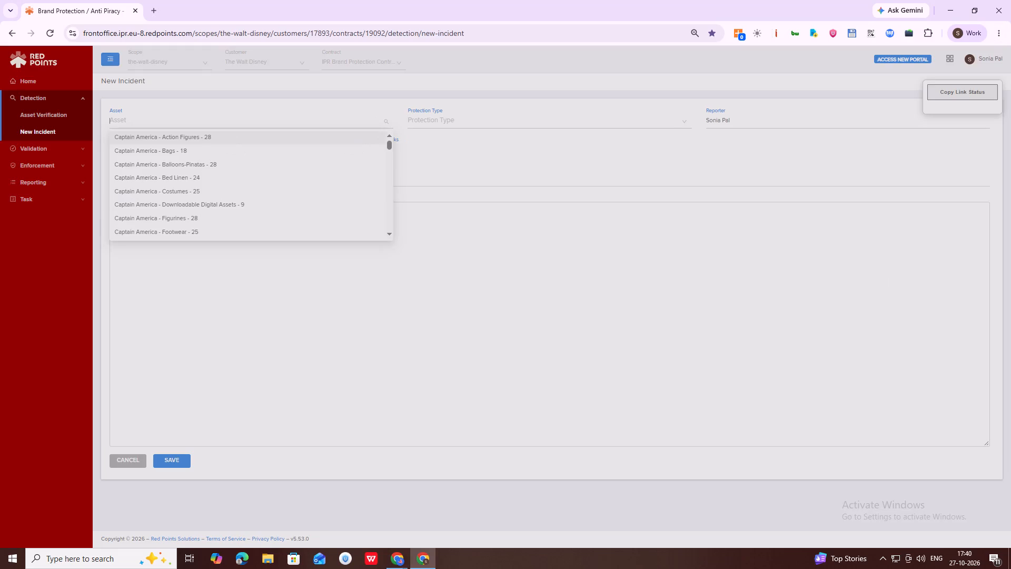
text(spid)
key(BackSpace)
key(BackSpace)
key(BackSpace)
key(BackSpace)
key(BackSpace)
key(BackSpace)
key(BackSpace)
key(BackSpace)
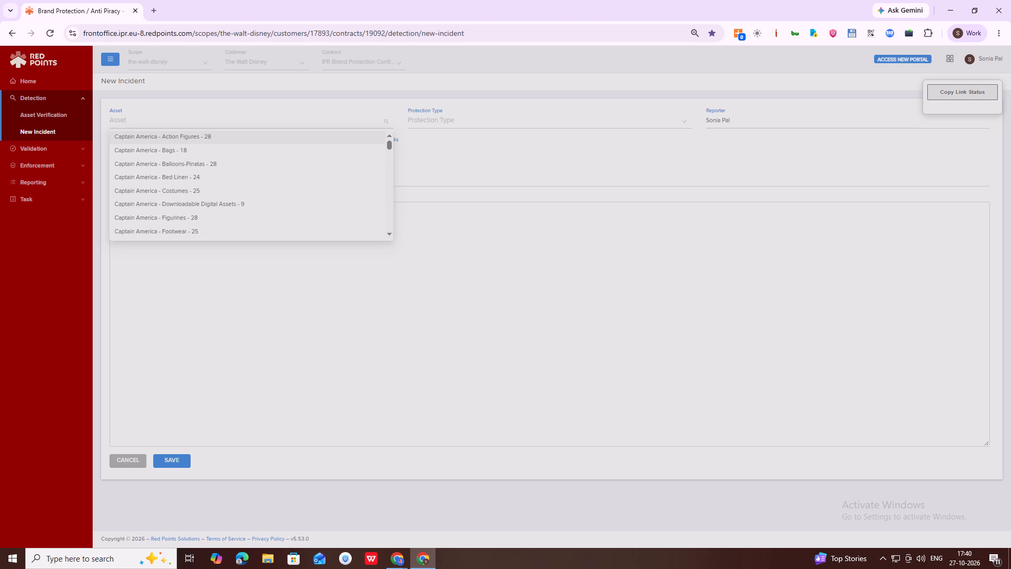
text(sp)
text(der)
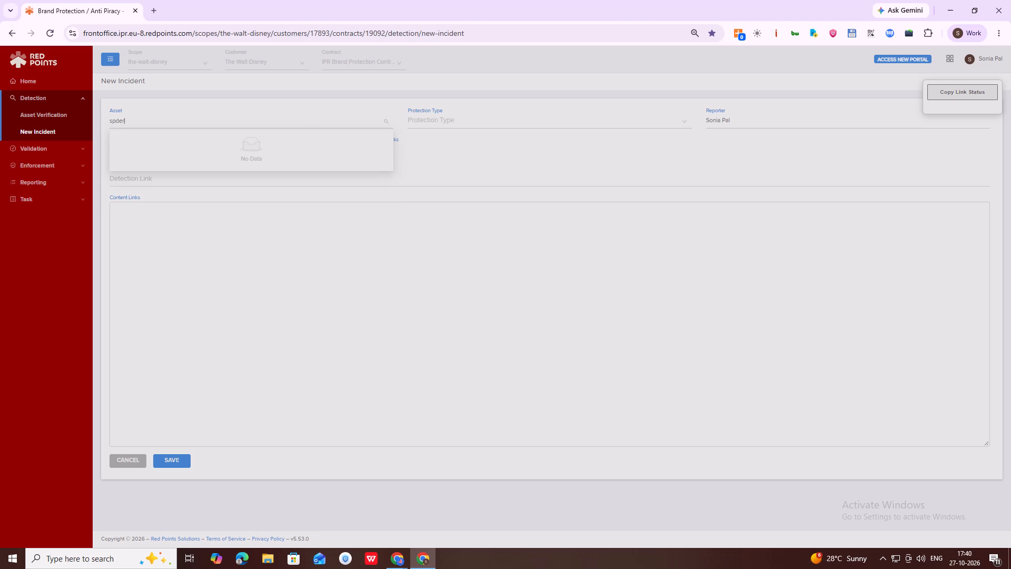
key(BackSpace)
key(BackSpace)
key(BackSpace)
key(BackSpace)
text(pider)
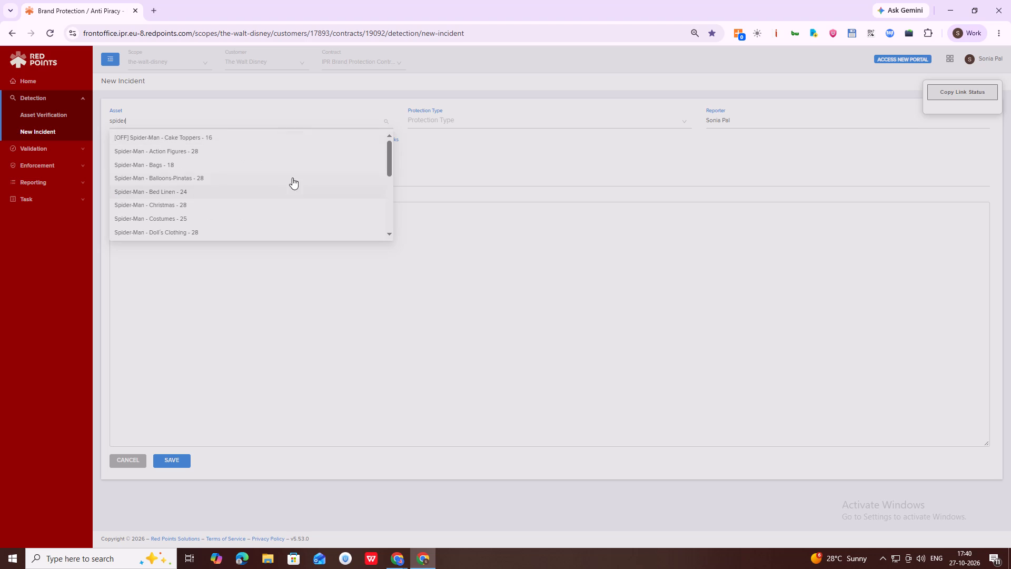
scroll(300, 149, down, 1)
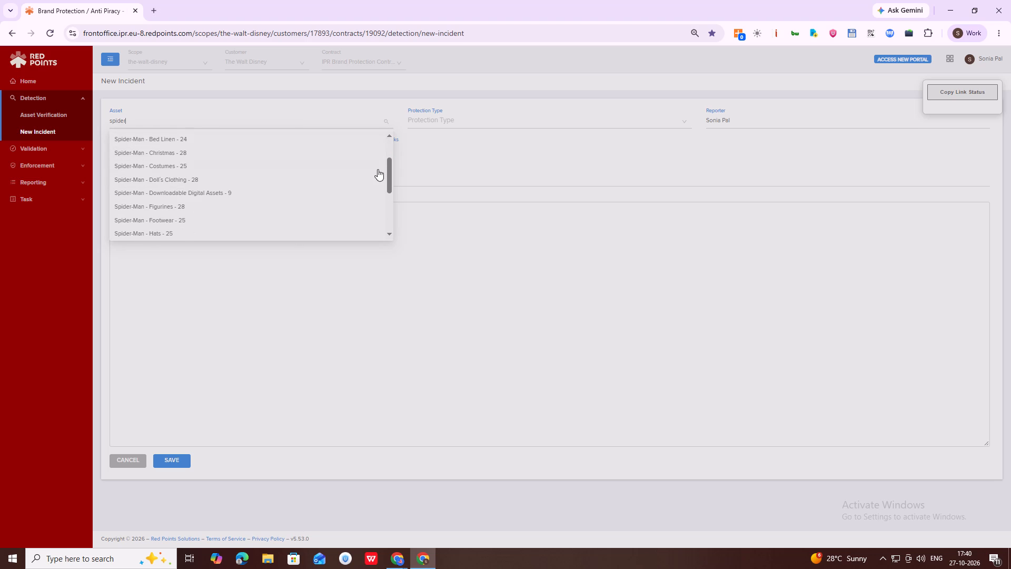
scroll(235, 210, down, 1)
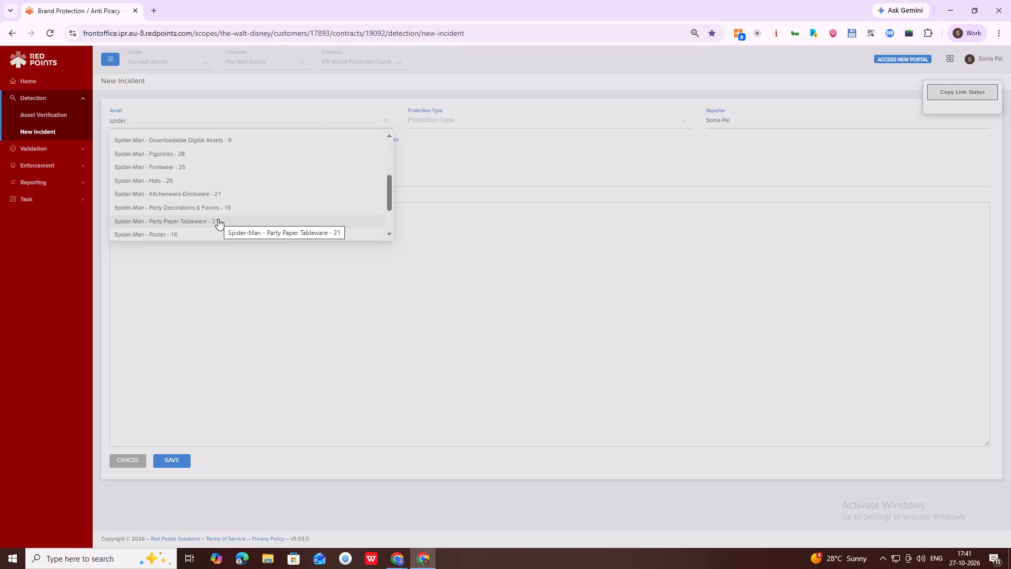
click(218, 219)
Set the protection type to Copyright artwork and turn on Multiple Detection Links.
click(478, 115)
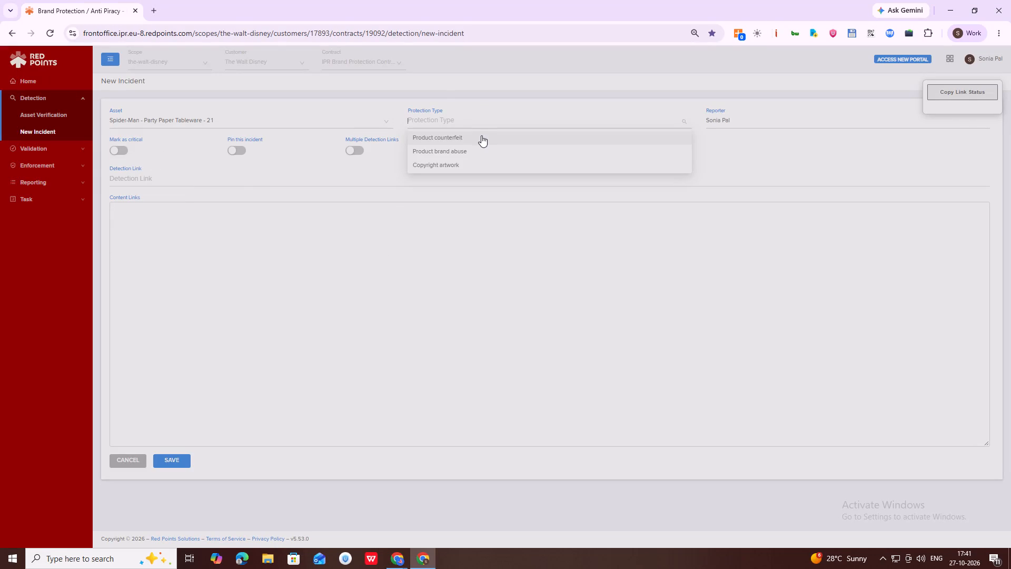
click(477, 163)
click(365, 148)
click(352, 163)
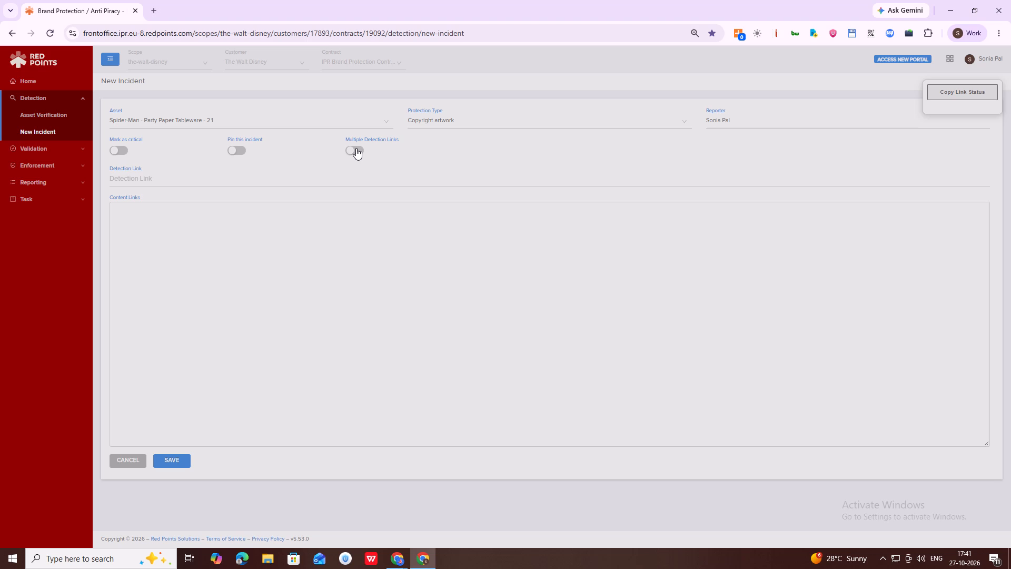
click(356, 148)
Copy the spider man links in rows 101789 and 101790 into the incident's detection links and save the incident.
key(alt+Tab)
key(alt+Tab)
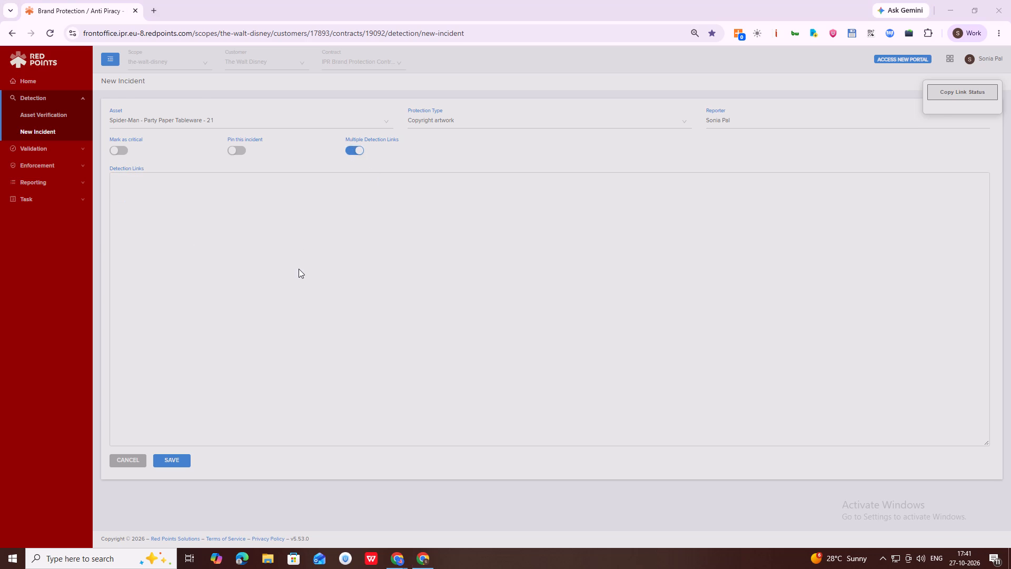
drag(443, 417, 445, 427)
key(ctrl+c)
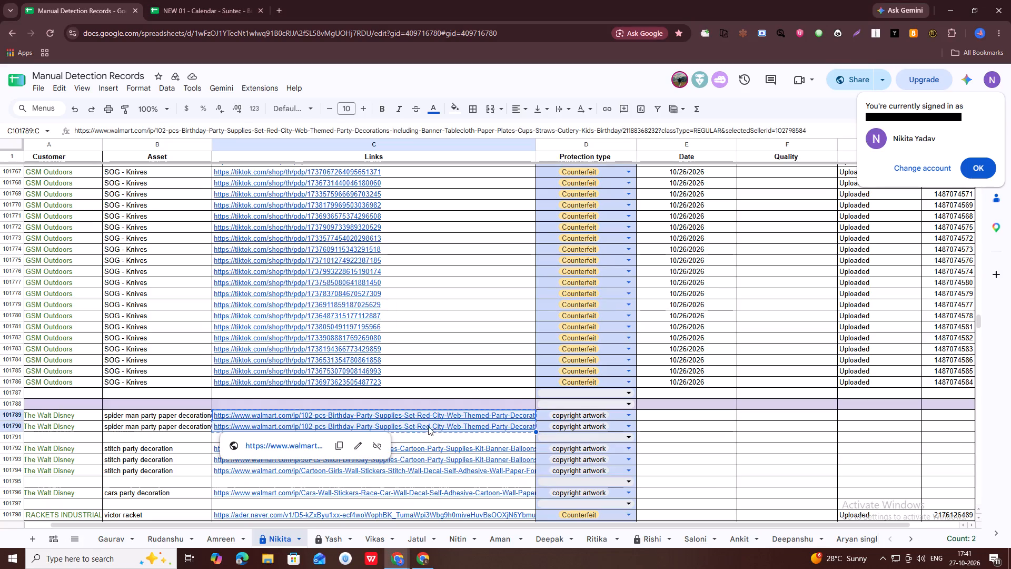
key(alt+Tab)
click(280, 359)
key(ctrl+v)
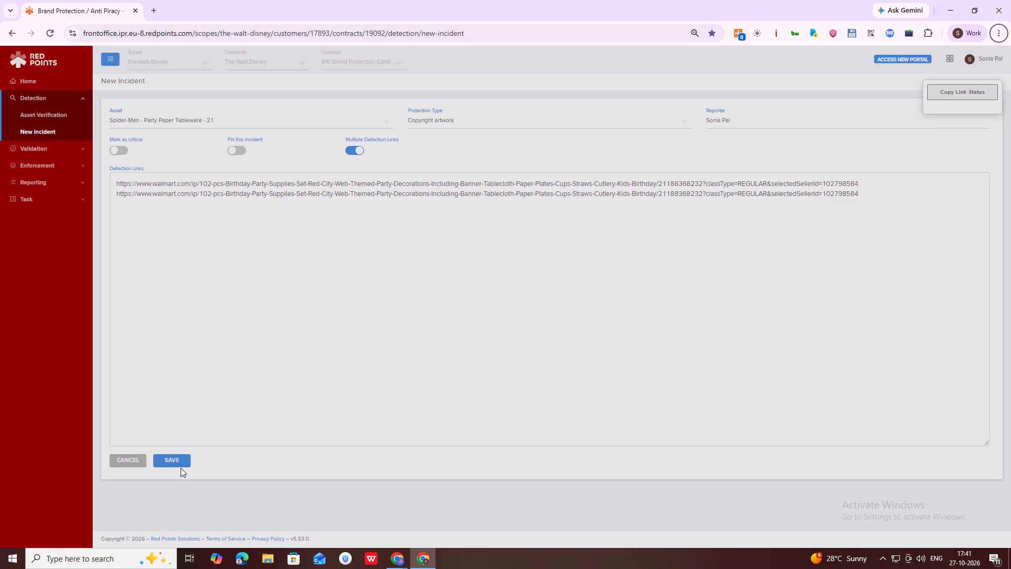
click(165, 463)
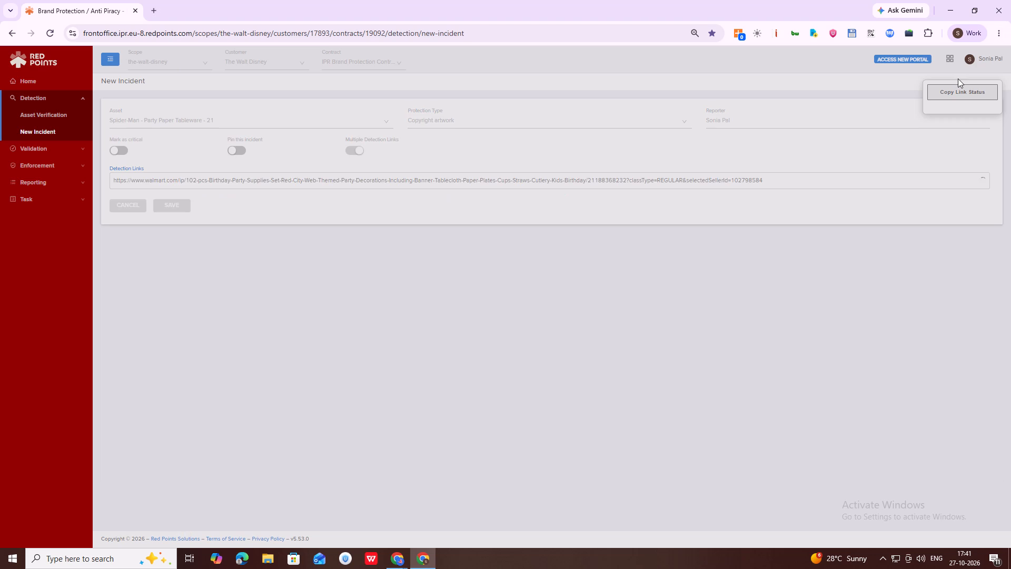
Copy the created Spider-Man incident's ID into the incident ID cell of row 101789 in the Nikita sheet.
key(alt+Tab)
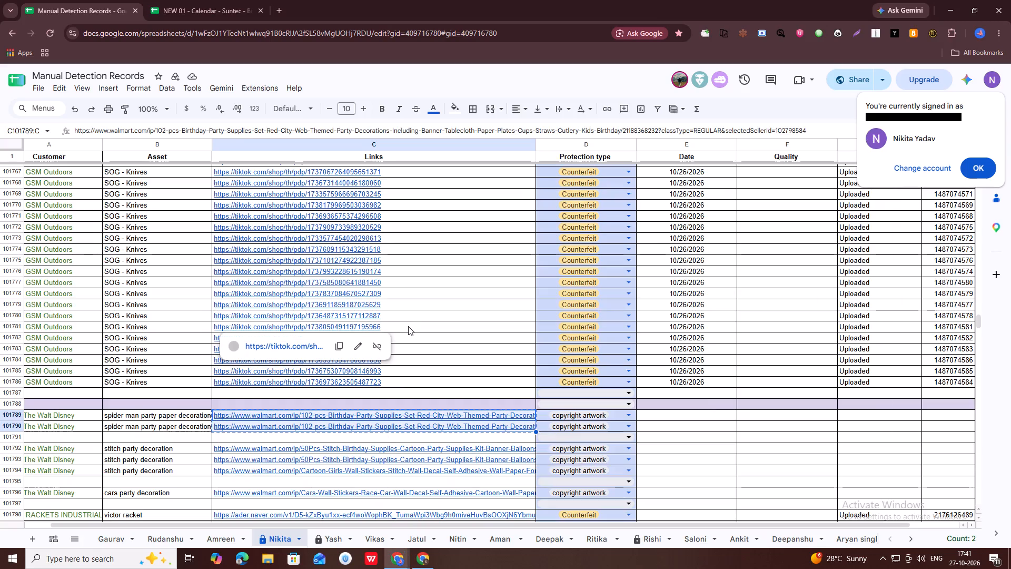
click(511, 426)
key(Up)
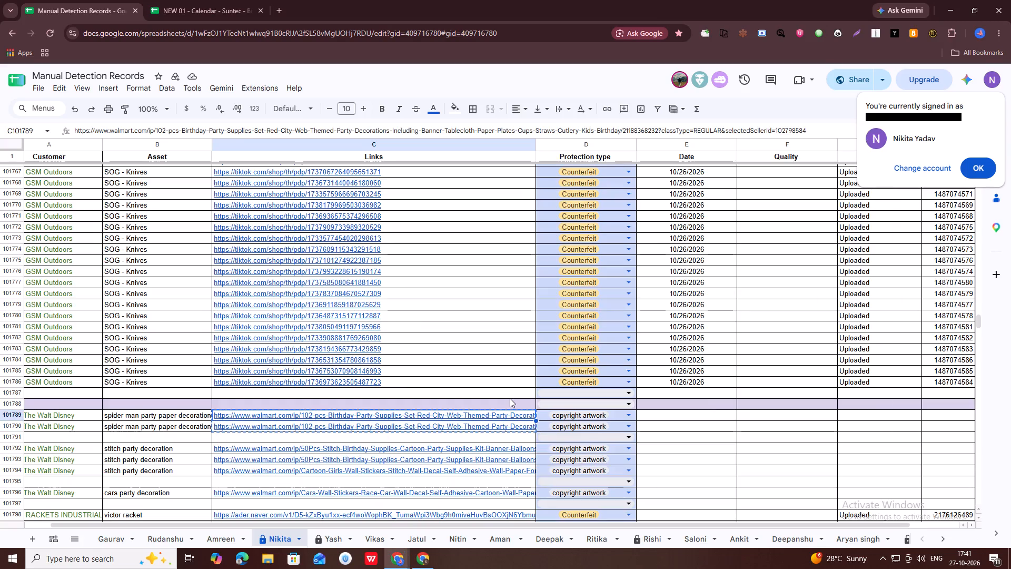
key(alt+Tab)
alt+click(925, 191)
key(alt+Tab)
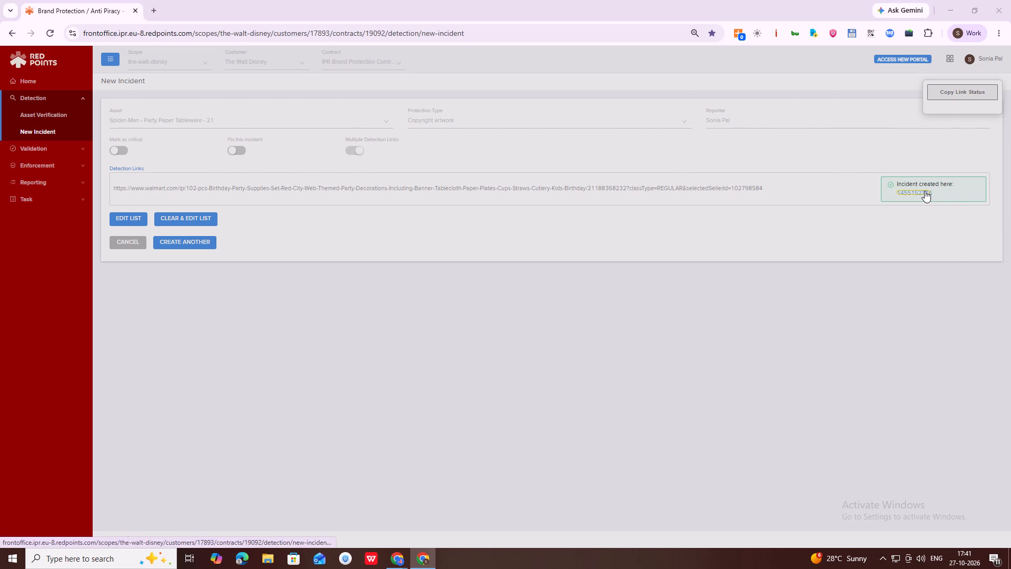
click(944, 415)
key(ctrl+v)
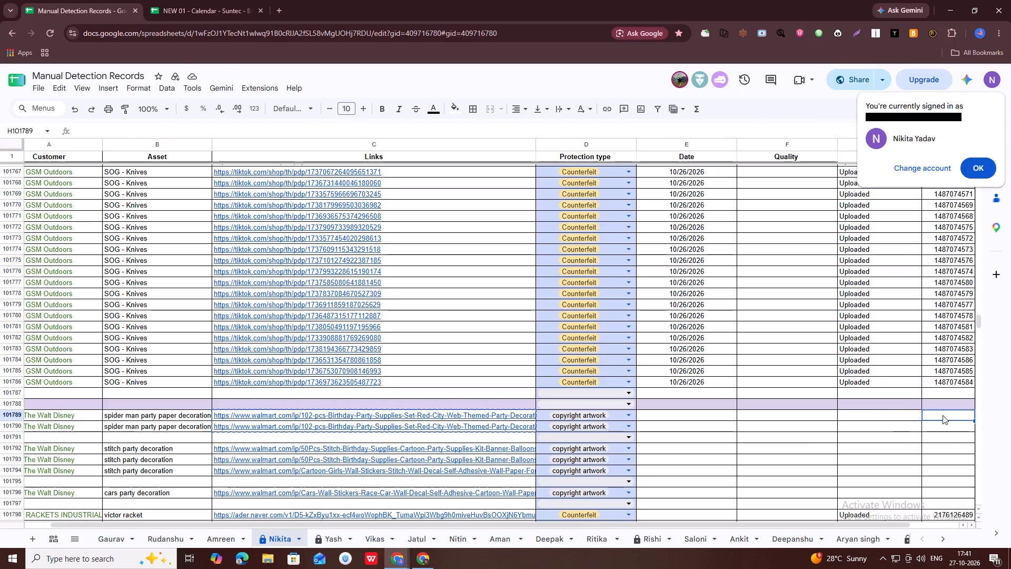
Set the status of row 101789 to Uploaded by copying it from row 101786.
click(874, 379)
key(ctrl+c)
click(873, 412)
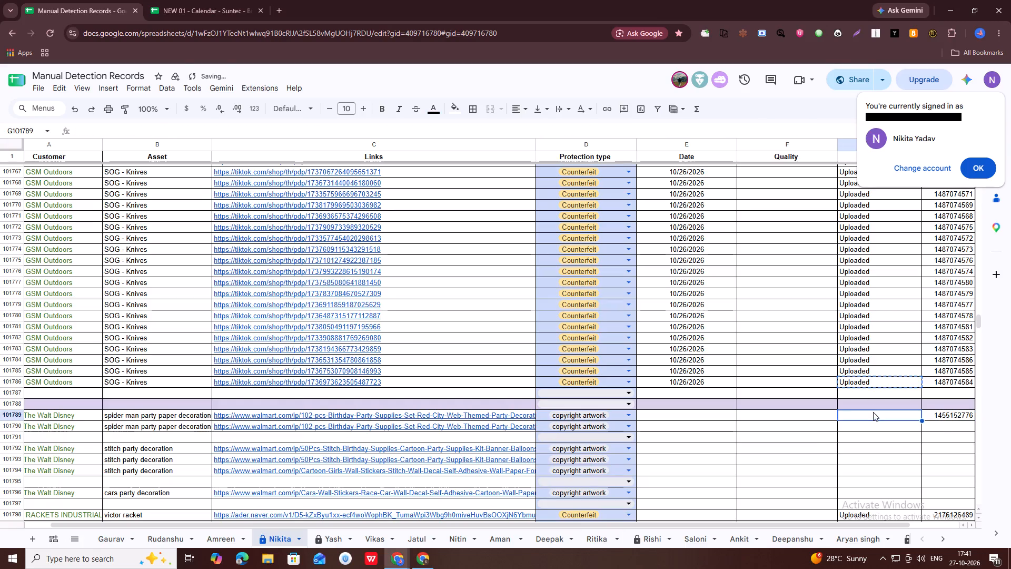
key(ctrl+v)
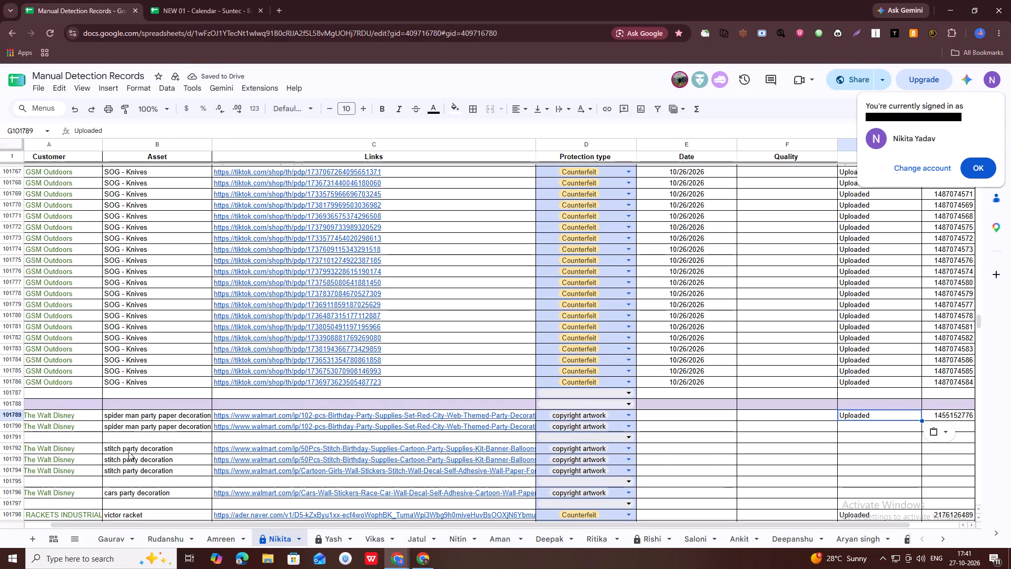
Clear the previous incident's links and set the new incident's asset to Lilo & Stitch - Party Decorations & Favors - 16.
click(130, 450)
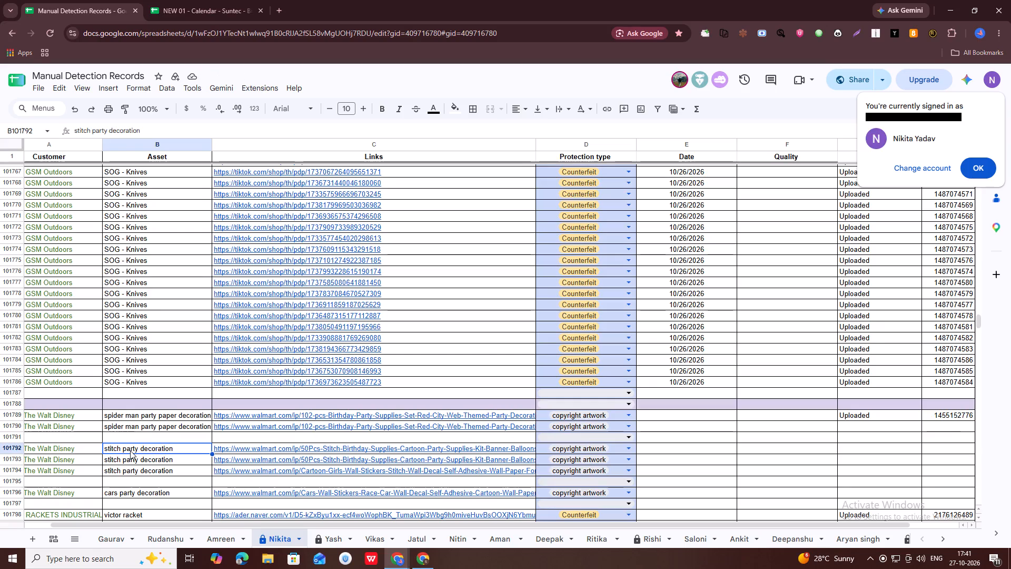
key(alt+Tab)
click(209, 223)
click(173, 124)
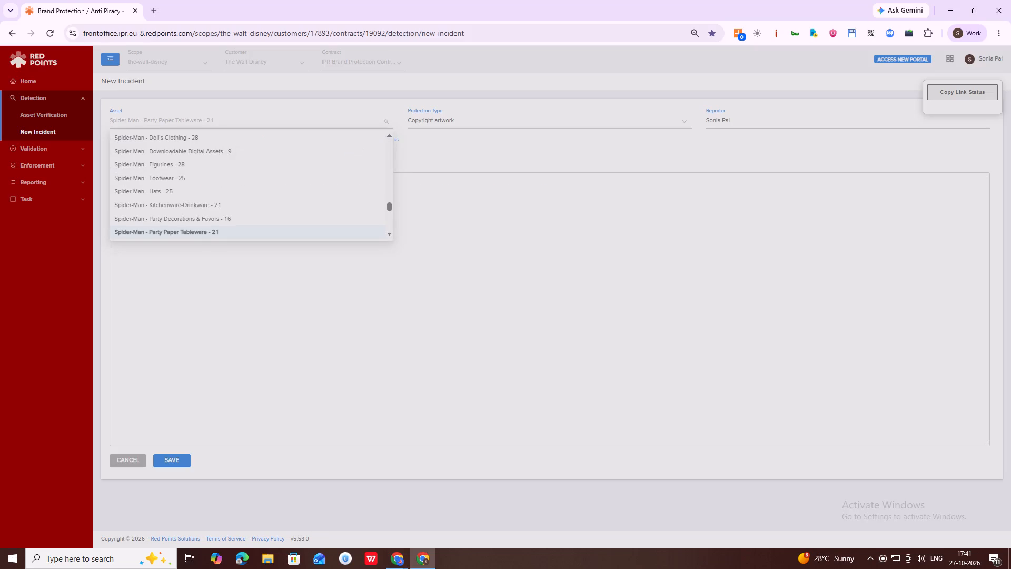
text(STITCH)
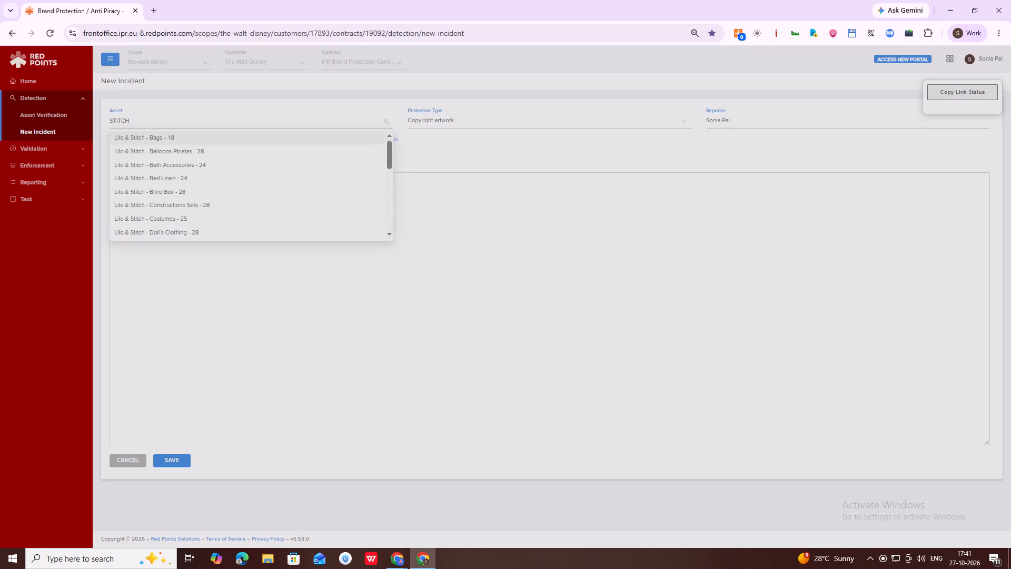
scroll(193, 223, down, 1)
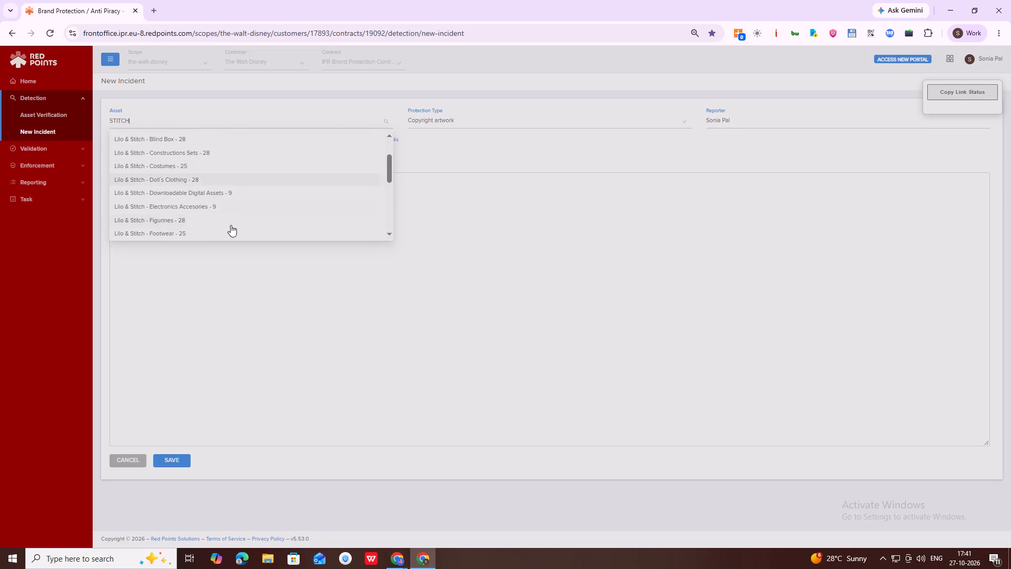
scroll(212, 214, down, 2)
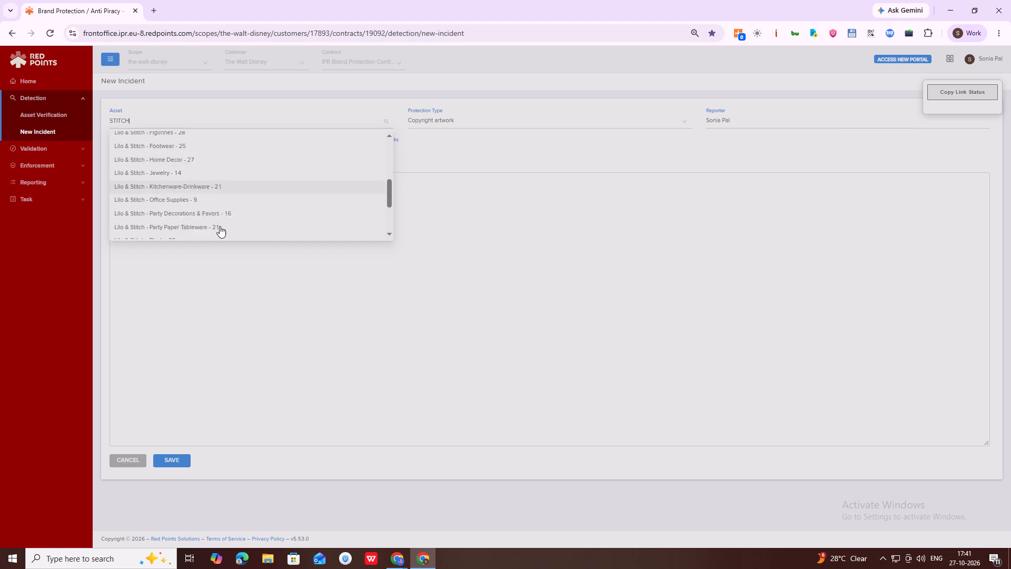
scroll(217, 215, down, 1)
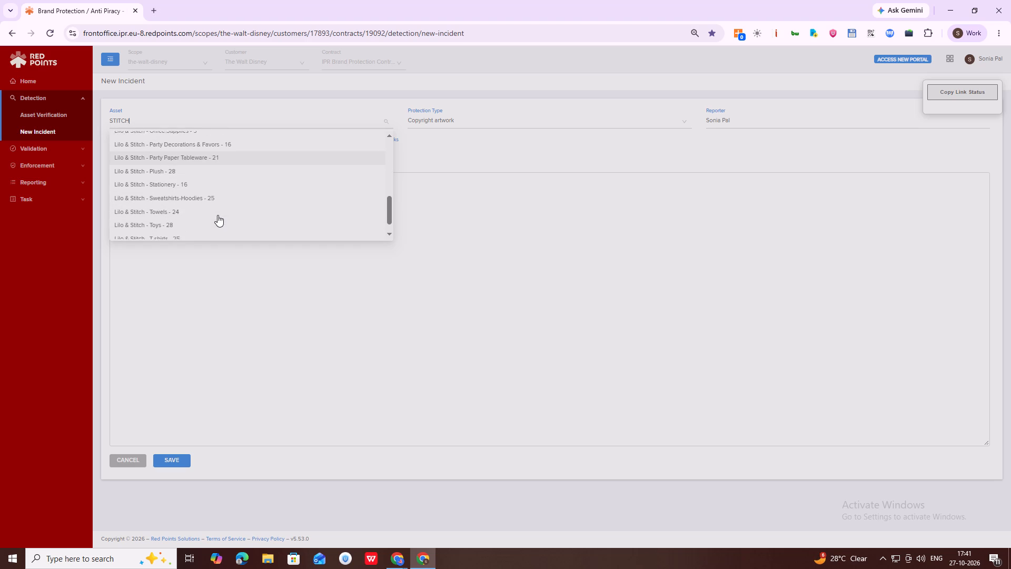
scroll(185, 189, down, 2)
scroll(186, 193, up, 3)
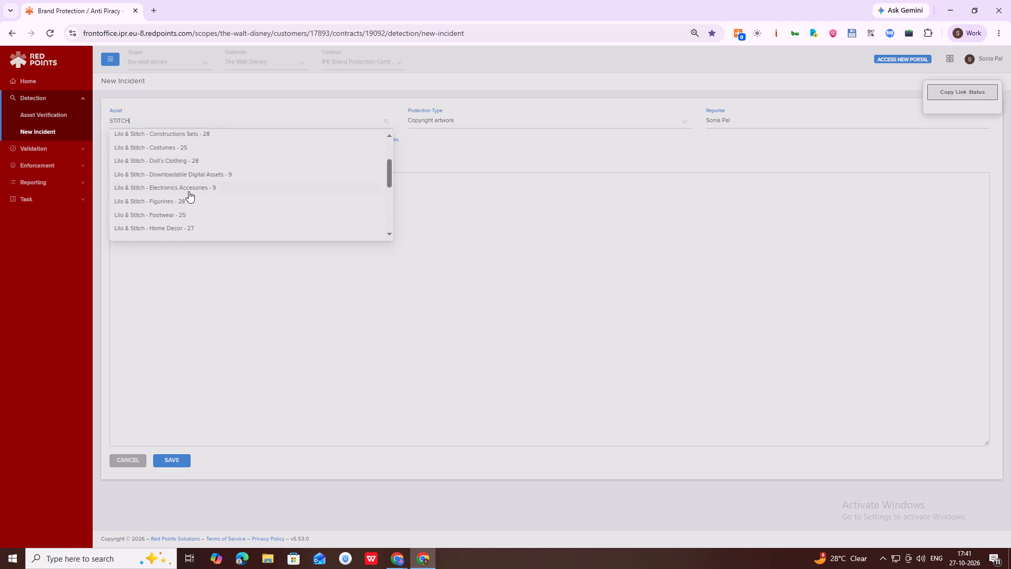
scroll(189, 191, down, 2)
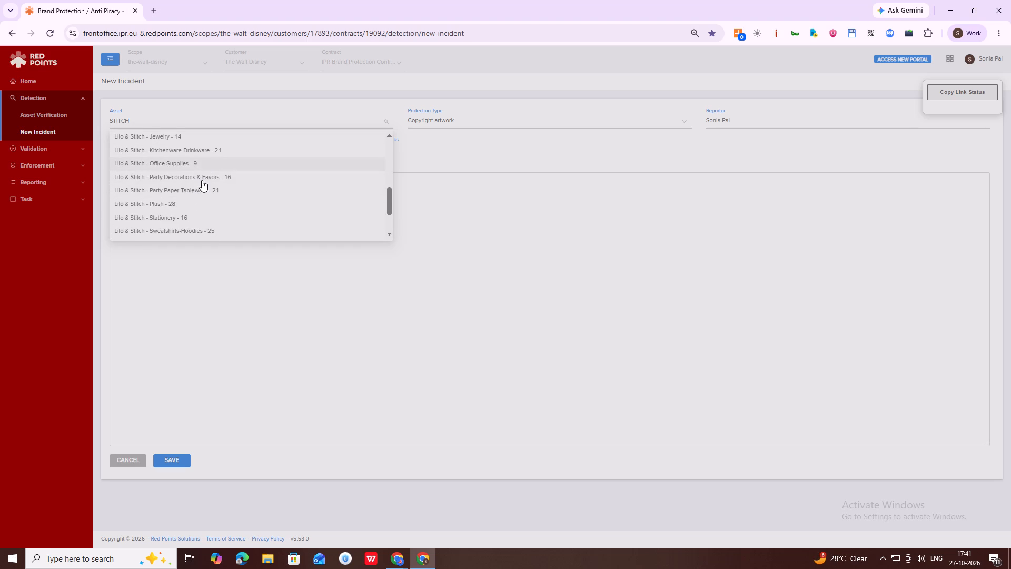
click(206, 173)
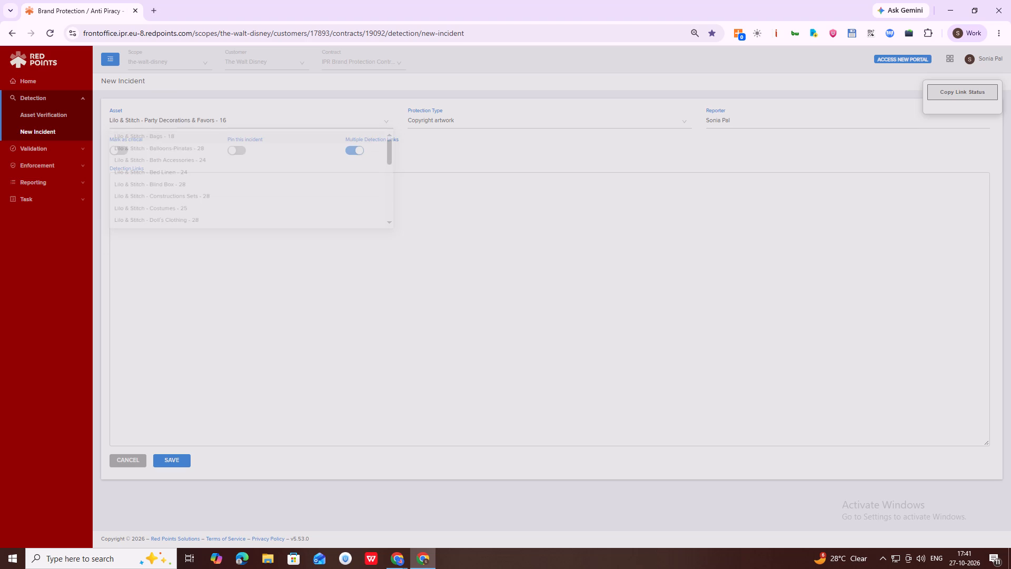
Copy the stitch party decoration links in rows 101792 to 101794 into the incident's detection links and save the incident.
key(alt+Tab)
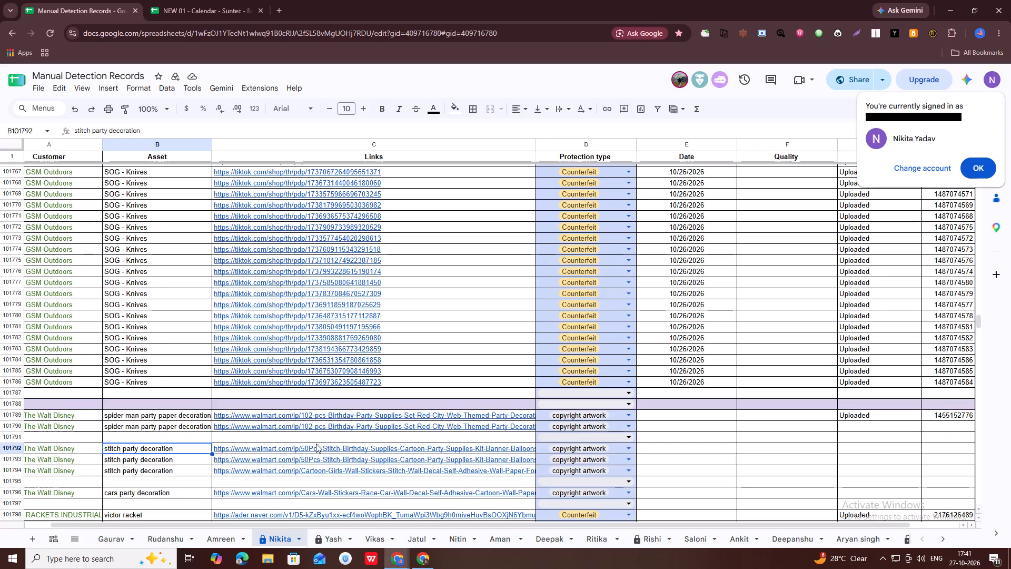
drag(318, 448, 321, 474)
key(ctrl+c)
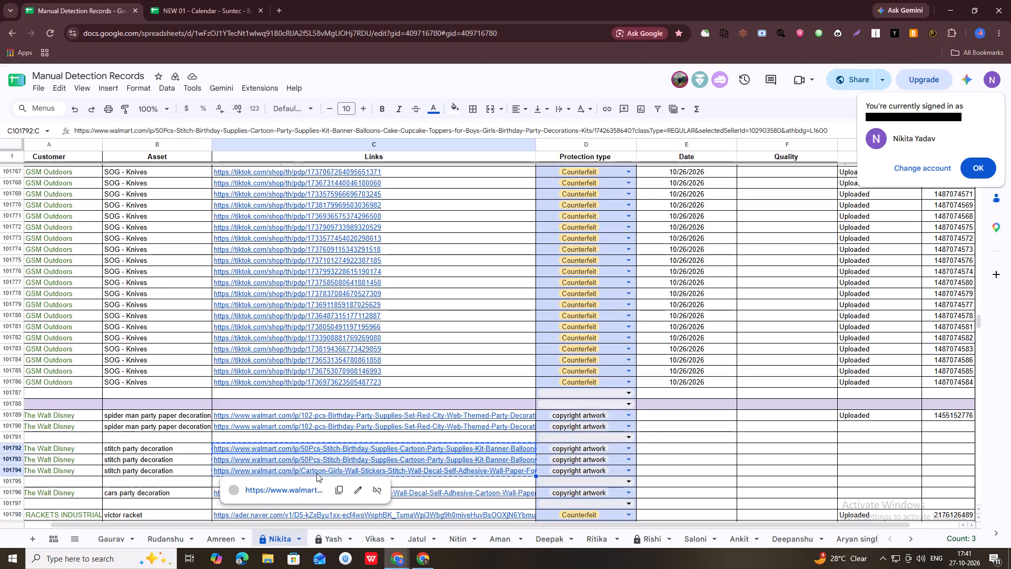
key(alt+Tab)
click(309, 318)
key(ctrl+v)
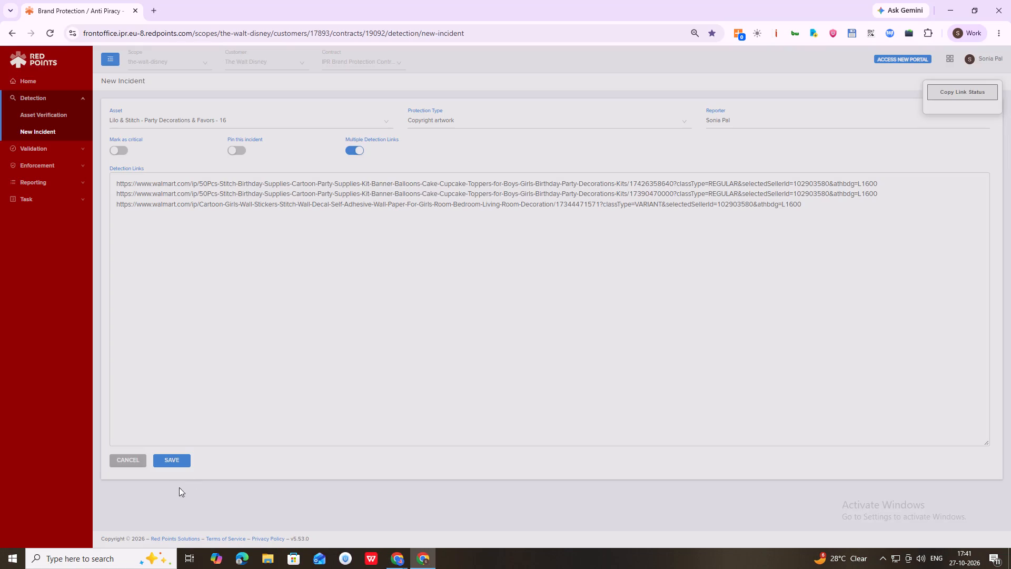
click(173, 472)
key(alt+Tab)
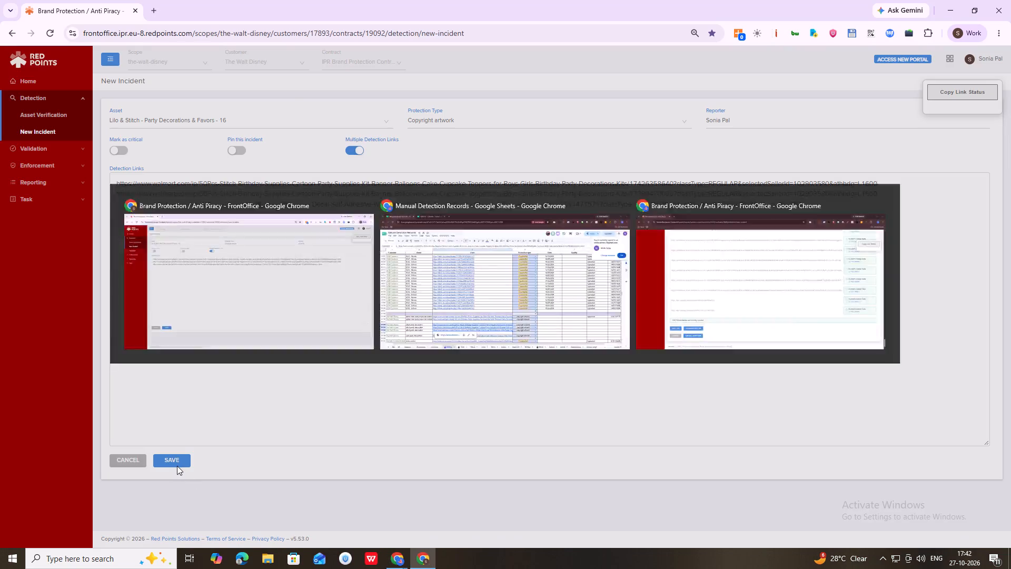
key(alt+Tab)
click(171, 465)
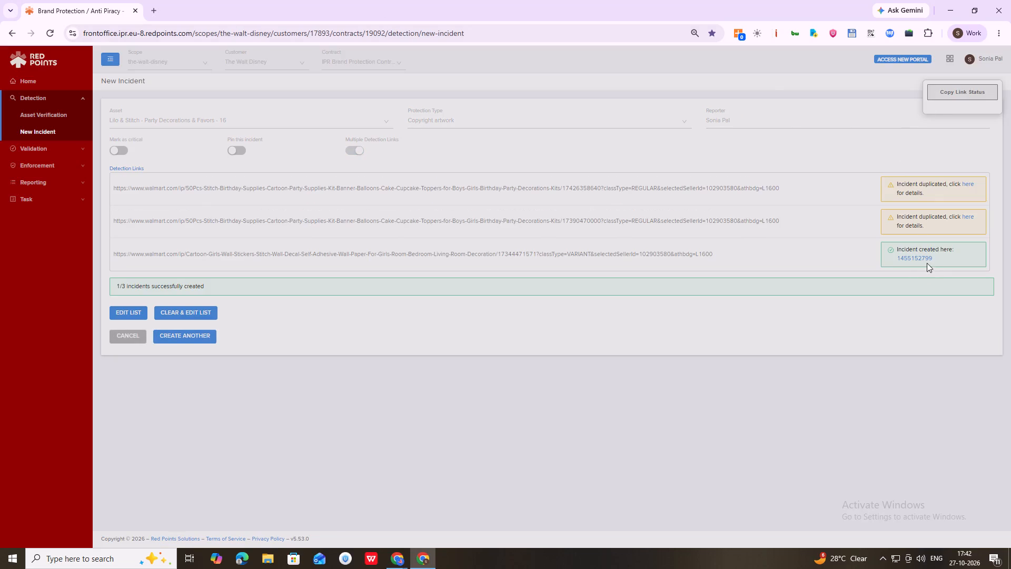
Copy the created Stitch incident's ID into the incident ID cell of row 101794 in the Nikita sheet.
alt+click(924, 260)
key(Tab)
key(alt+Tab)
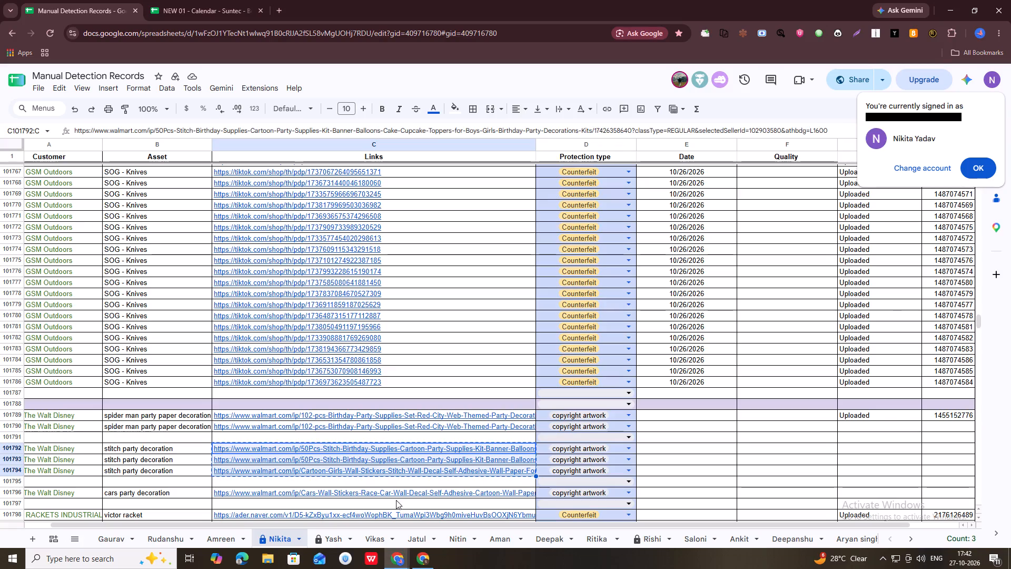
click(929, 472)
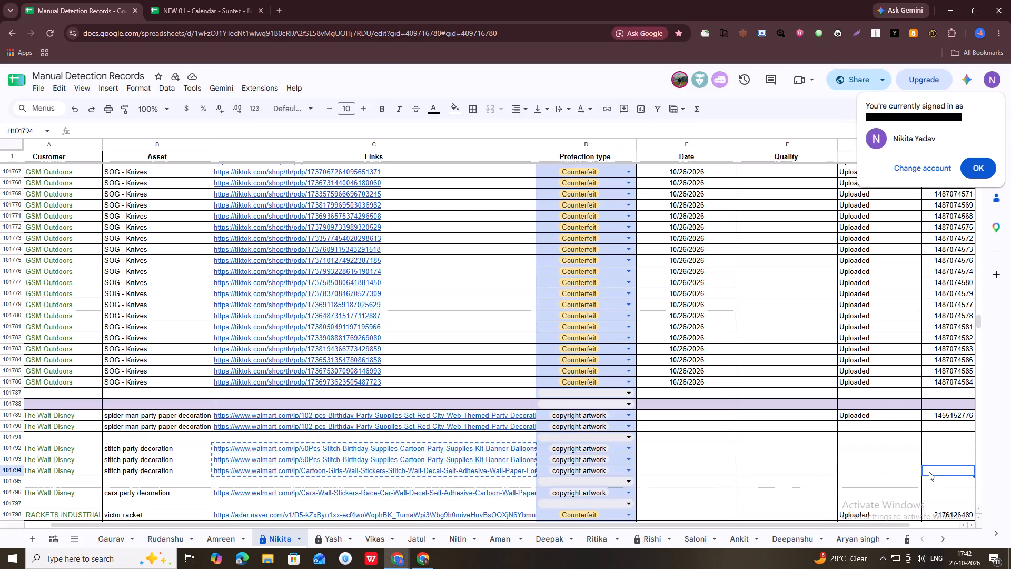
key(ctrl+v)
Set the status of row 101794 to Uploaded by copying it from row 101789.
click(886, 417)
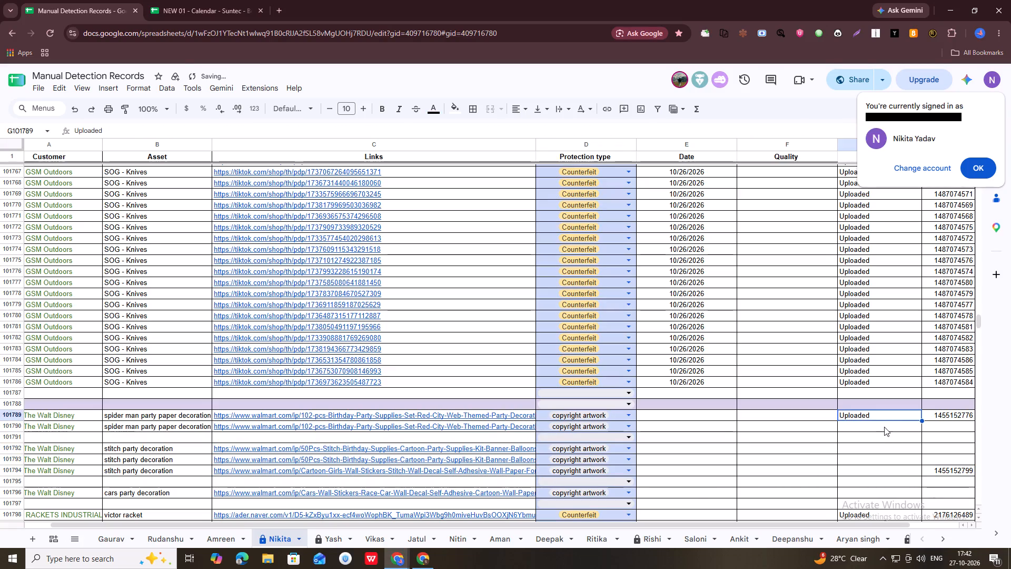
key(ctrl+c)
click(881, 468)
key(ctrl+v)
Clear the Stitch links from the incident form and set the asset to Cars - Party Decorations & Favors - 16.
scroll(671, 448, down, 1)
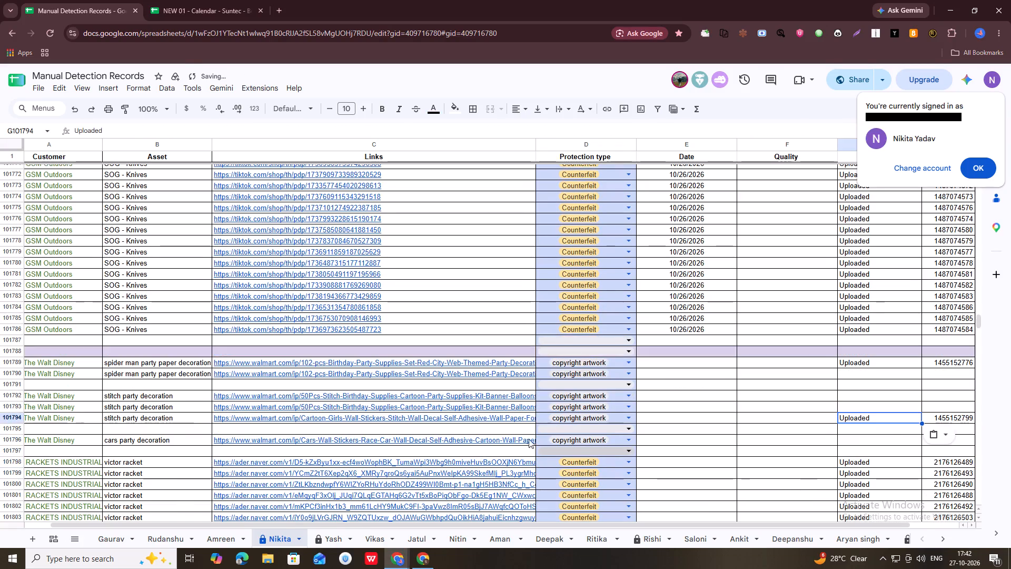
click(242, 437)
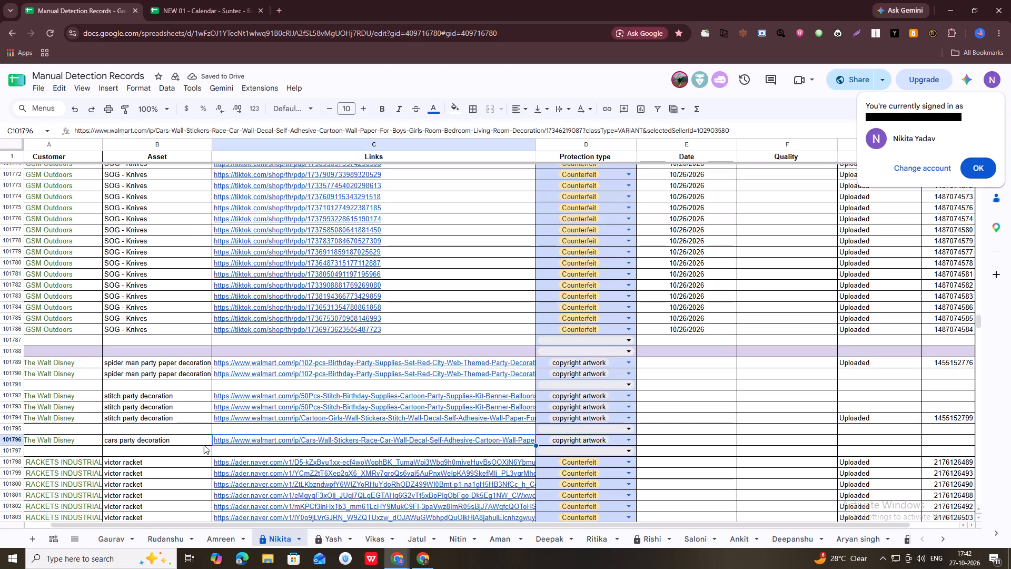
key(alt+Tab)
click(196, 312)
click(175, 122)
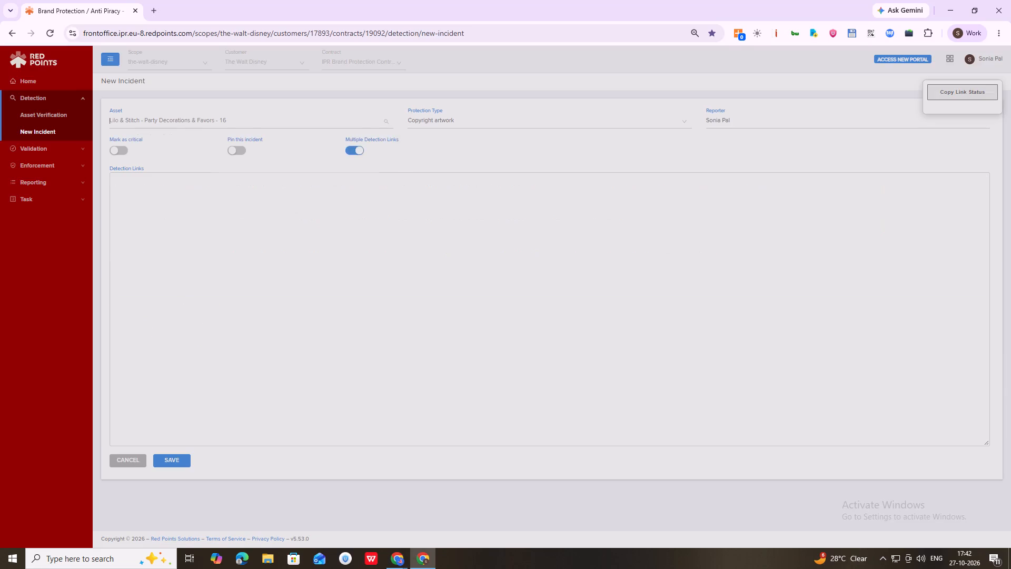
text(CARS)
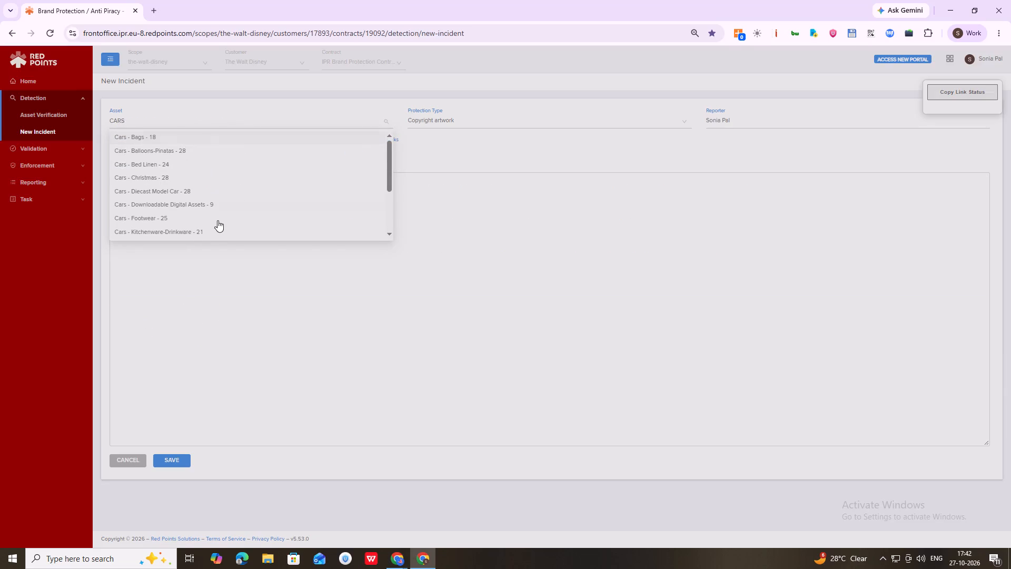
scroll(195, 191, down, 1)
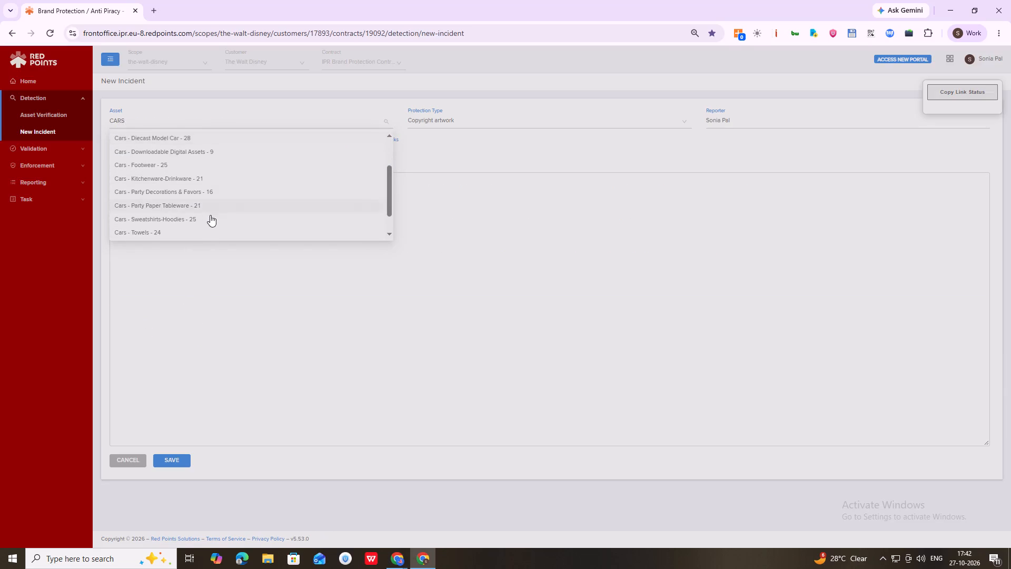
click(198, 193)
Copy the cars party decoration link in row 101796 into the incident's detection links and save the incident.
key(alt+Tab)
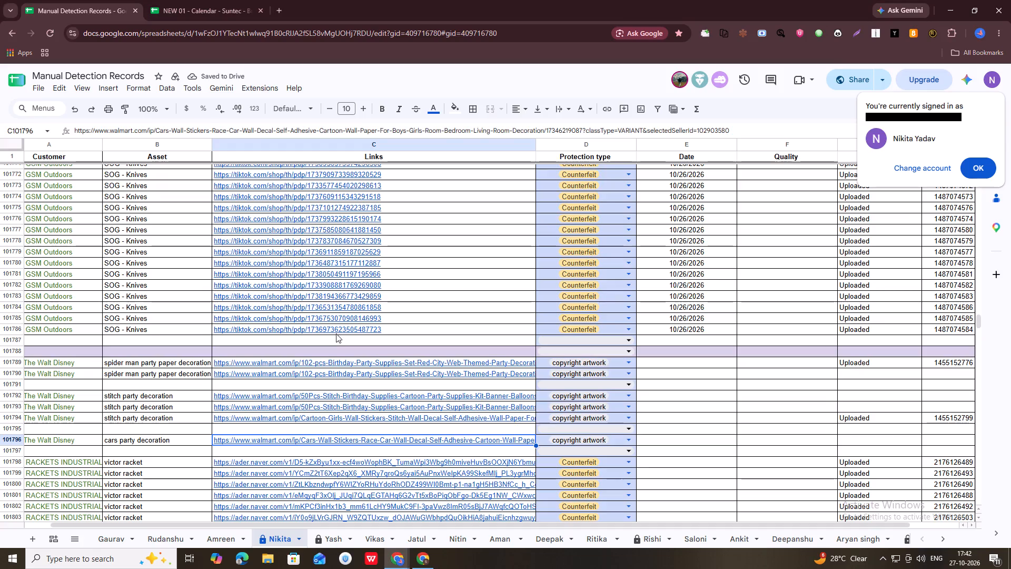
click(259, 442)
key(ctrl+c)
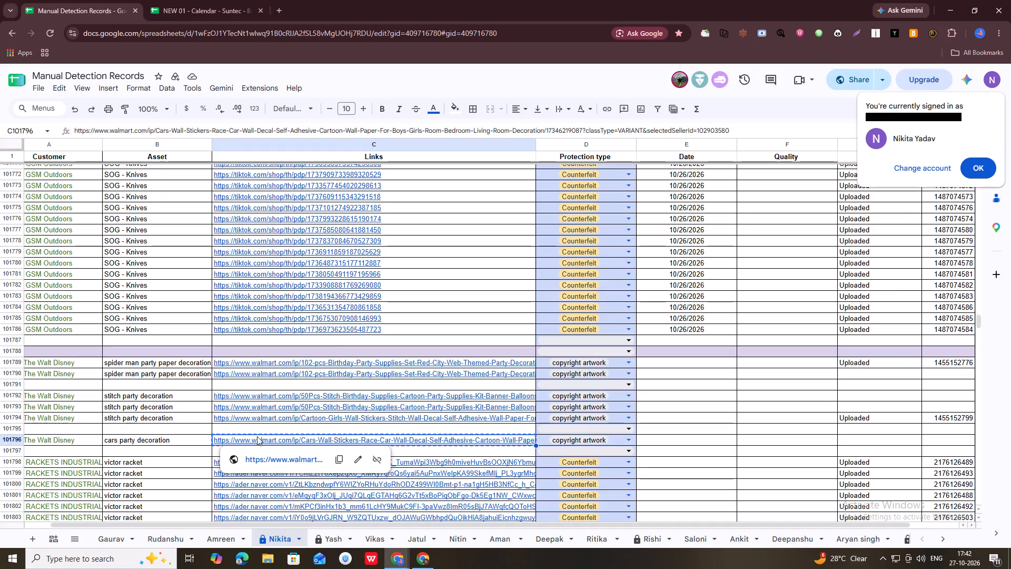
key(alt+Tab)
click(226, 256)
key(ctrl+v)
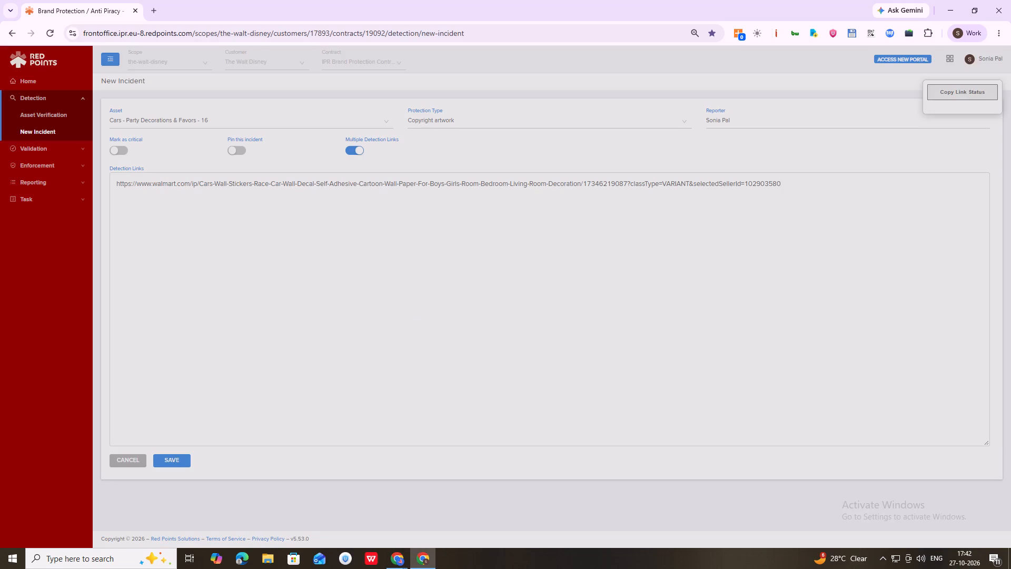
key(alt+Tab)
key(alt+Tab)
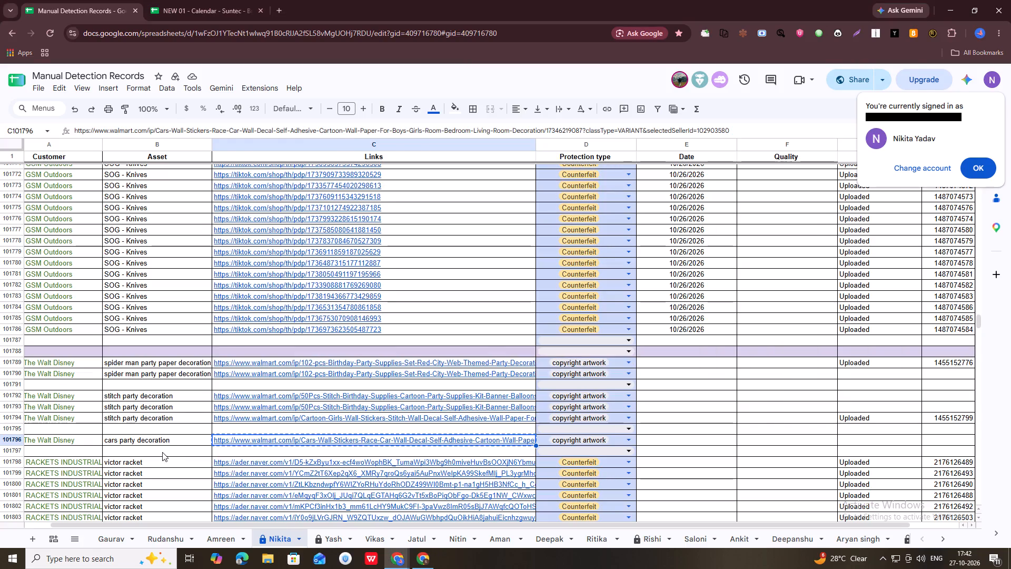
key(alt+Tab)
key(alt+Tab)
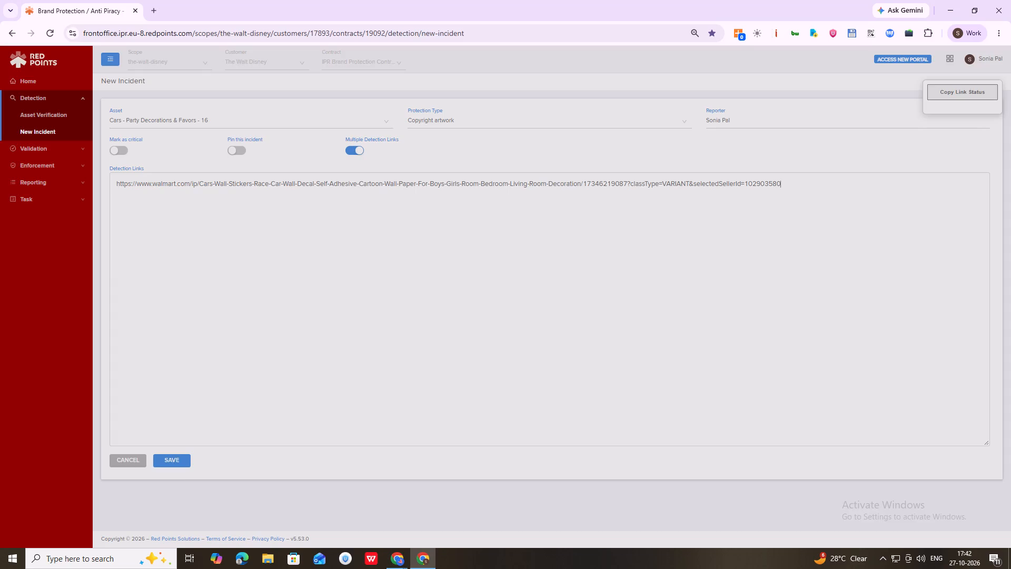
drag(177, 460, 175, 465)
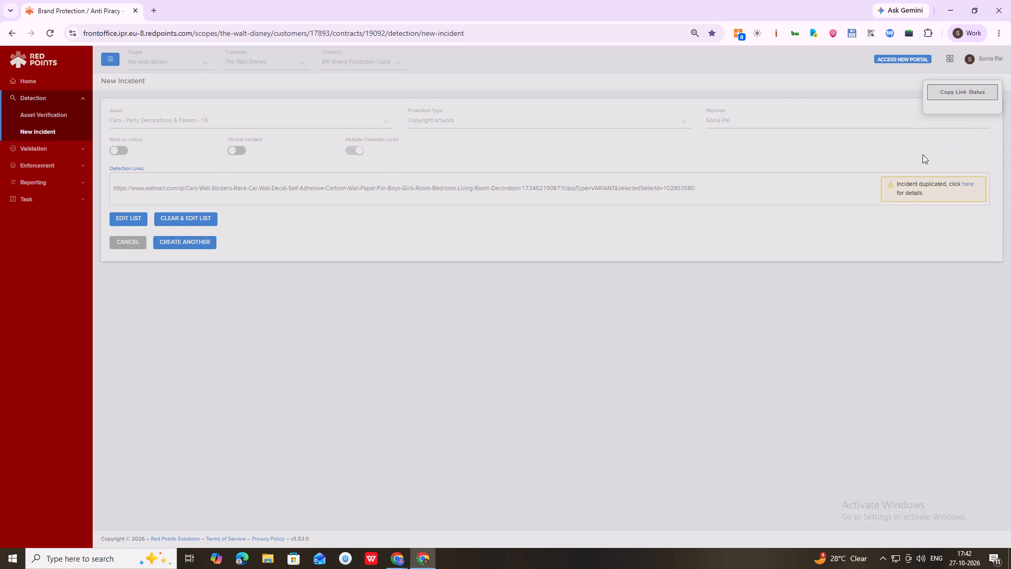
Enter Duplicate as the status of the cars party decoration link in row 101796 of the Nikita sheet.
key(alt+Tab)
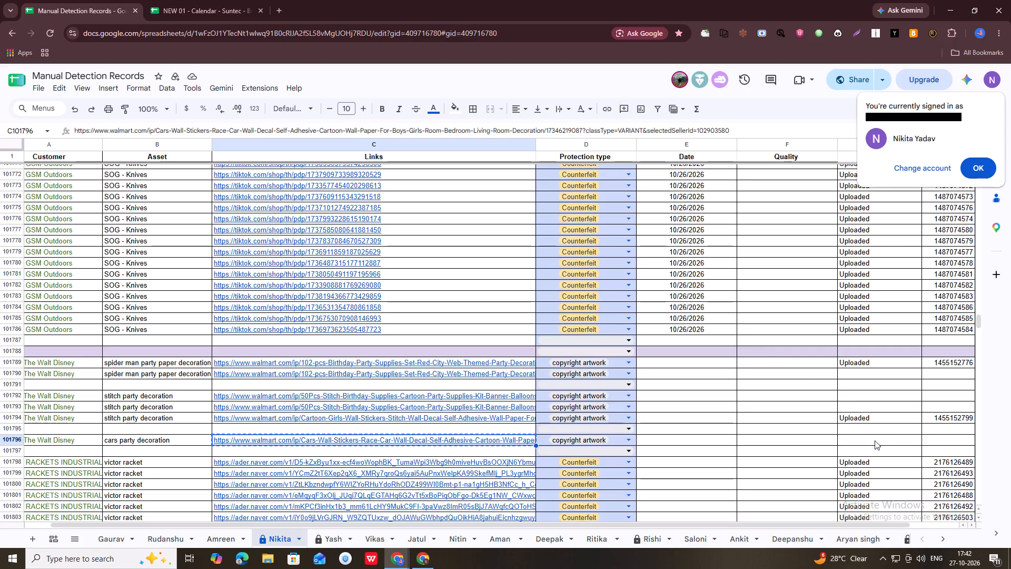
click(875, 440)
text(dU)
text(PLICATE)
key(Return)
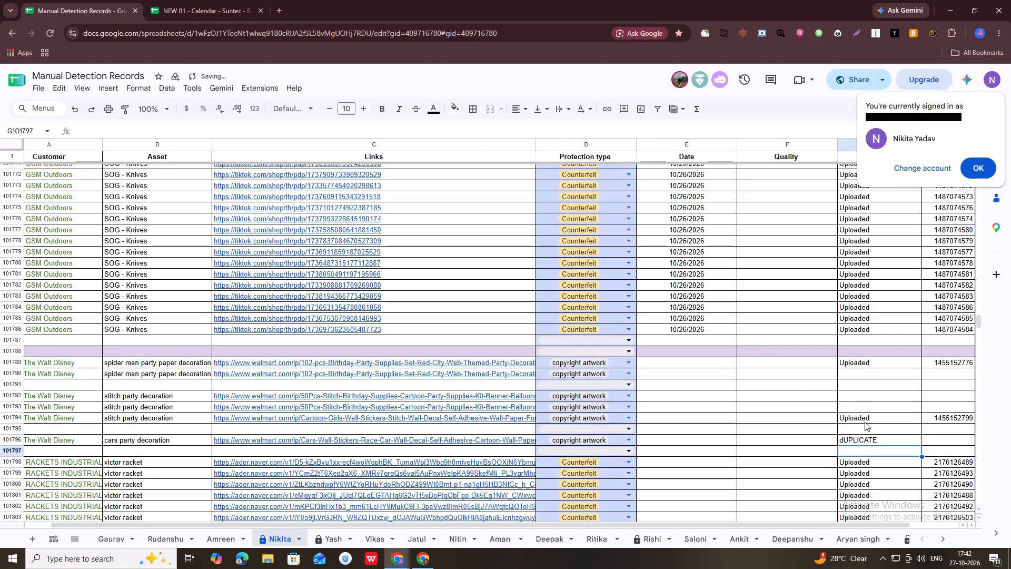
key(Up)
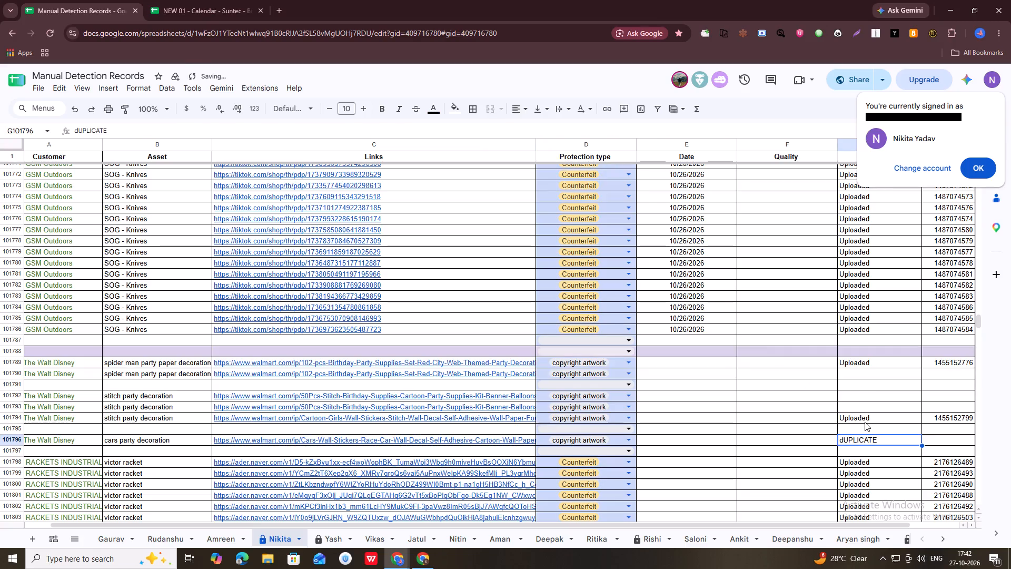
text(Du)
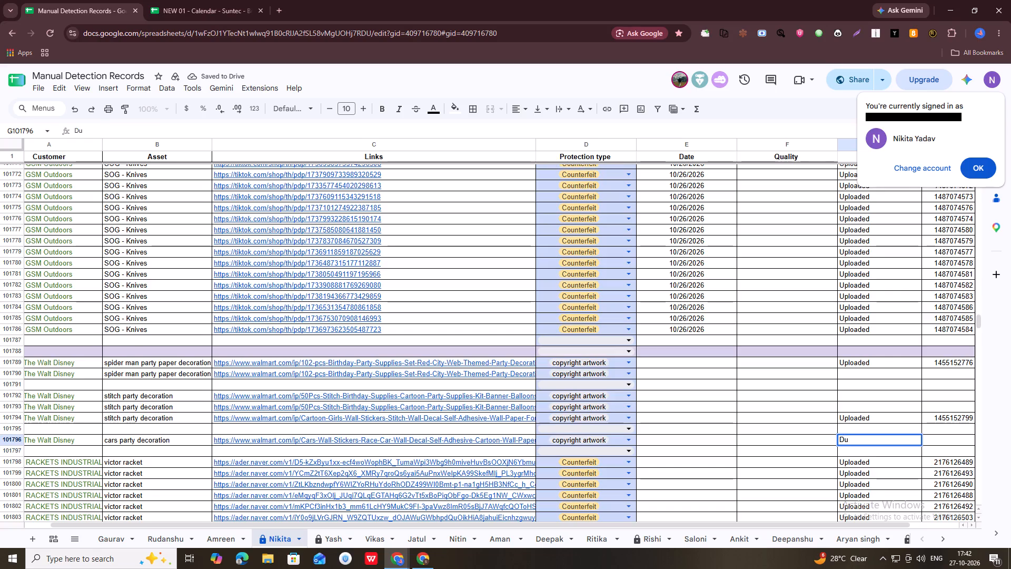
text(plicate)
key(space)
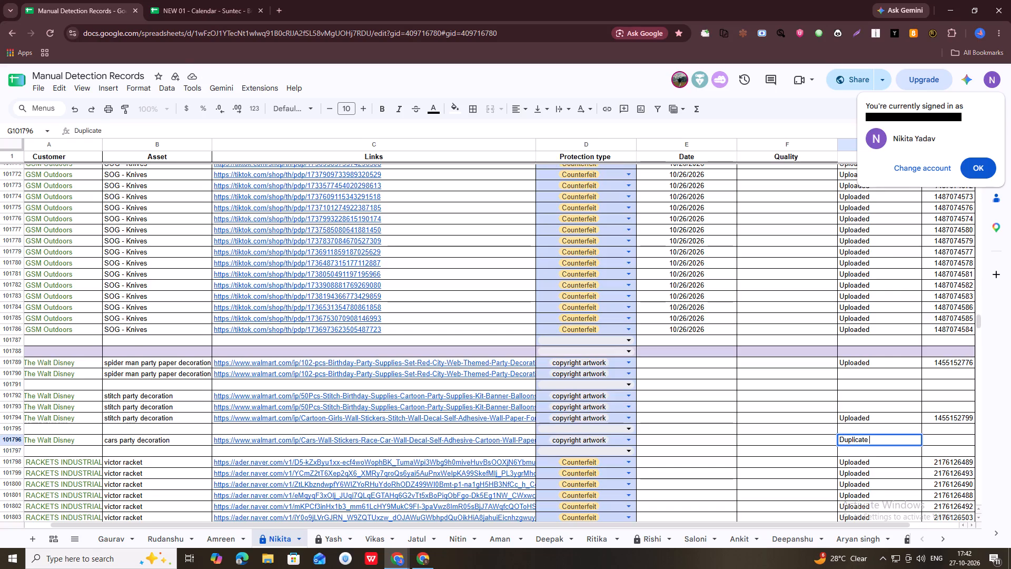
key(Return)
Look further down the Nikita sheet for the disney cars tshirt rows starting at row 102108.
scroll(608, 309, down, 5)
scroll(592, 253, down, 4)
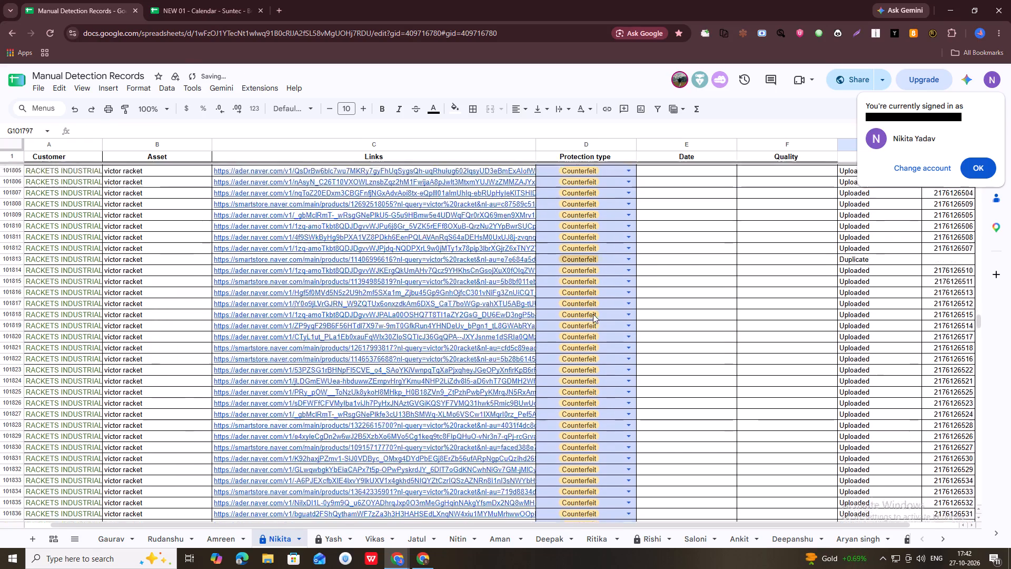
scroll(356, 514, down, 20)
scroll(356, 514, down, 19)
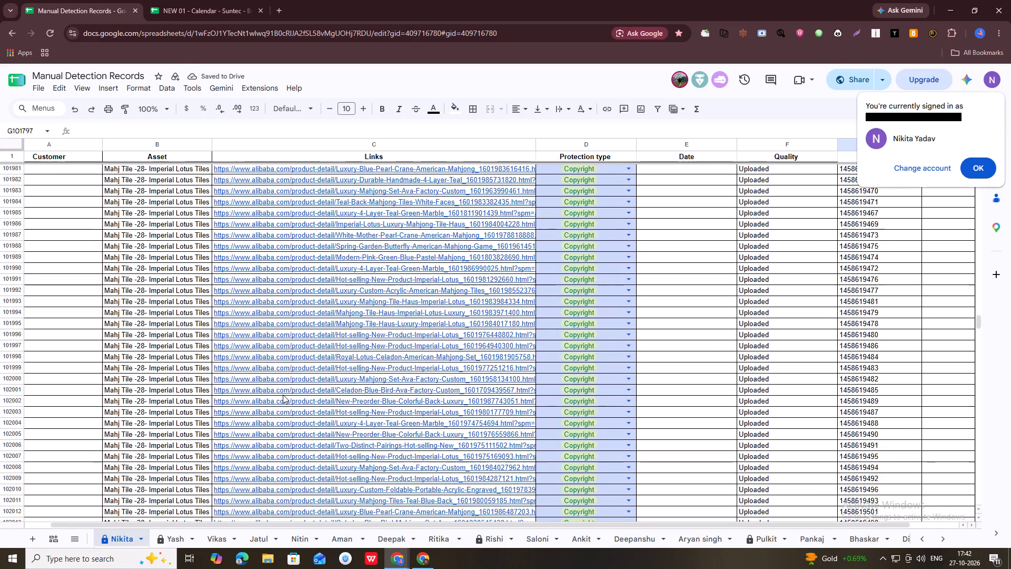
scroll(283, 395, down, 13)
scroll(283, 395, up, 3)
scroll(283, 395, down, 12)
scroll(283, 395, up, 4)
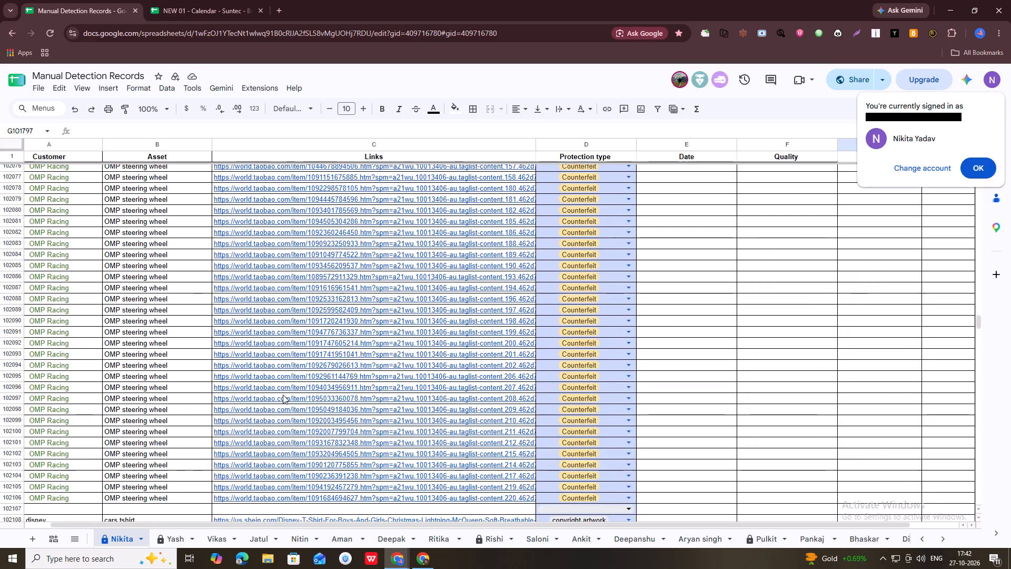
scroll(283, 395, up, 14)
scroll(283, 395, down, 16)
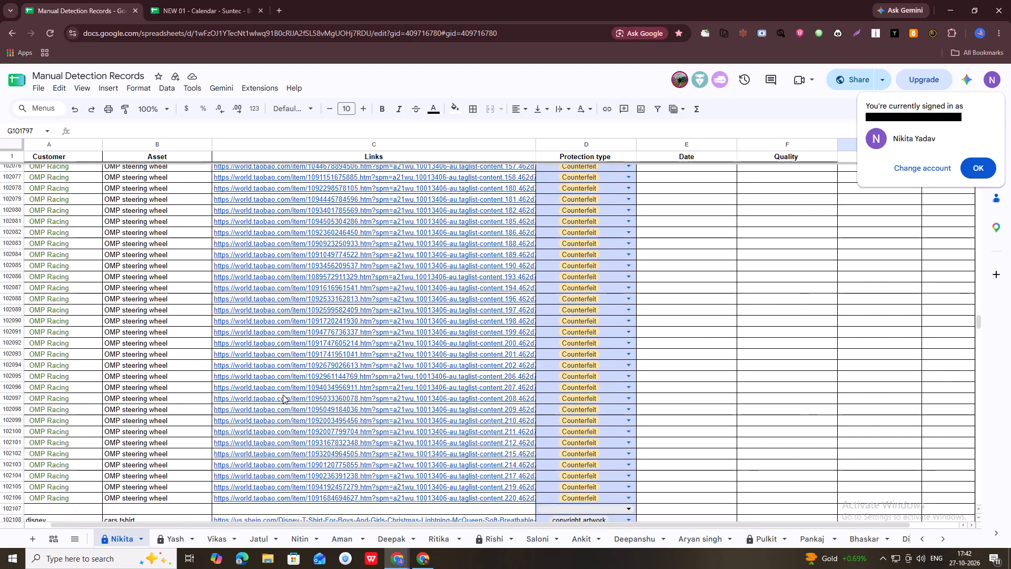
scroll(283, 395, down, 3)
click(171, 314)
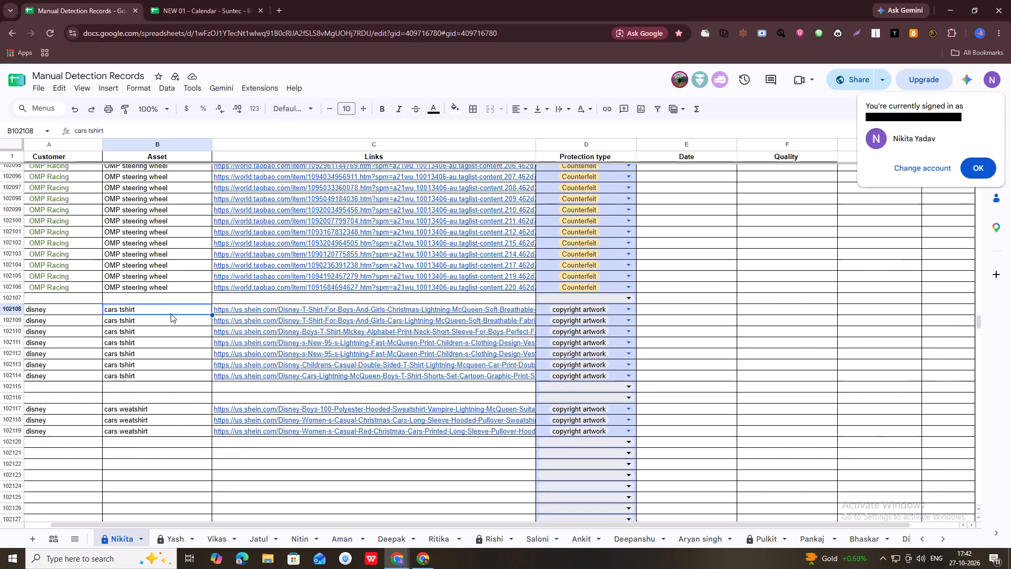
key(ctrl+c)
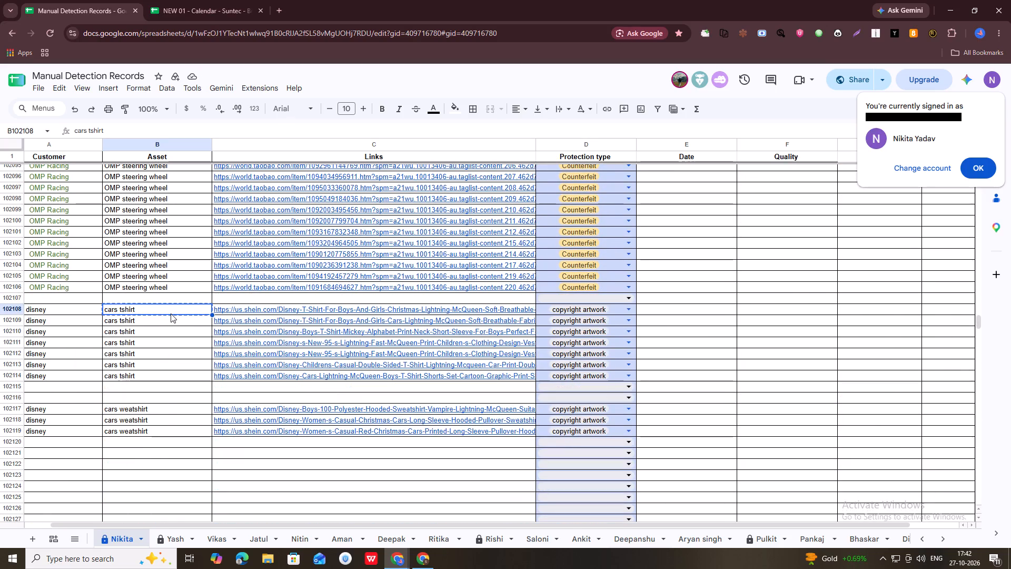
Clear the cars party decoration link from the RedPoints incident form and set the asset to Cars - T-Shirts - 25.
key(alt+Tab)
click(180, 212)
click(176, 213)
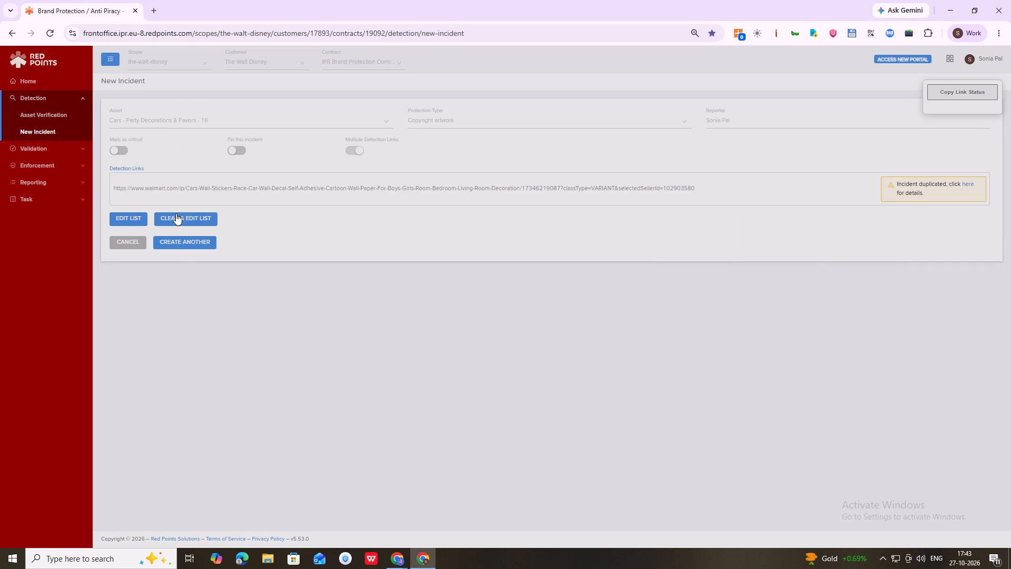
click(190, 92)
click(182, 115)
text(car)
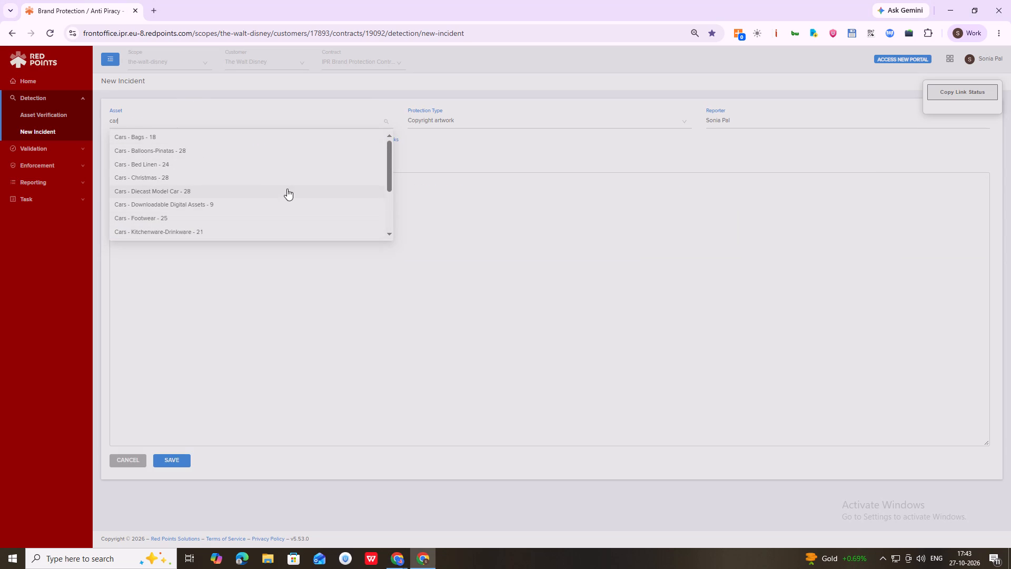
scroll(275, 190, down, 2)
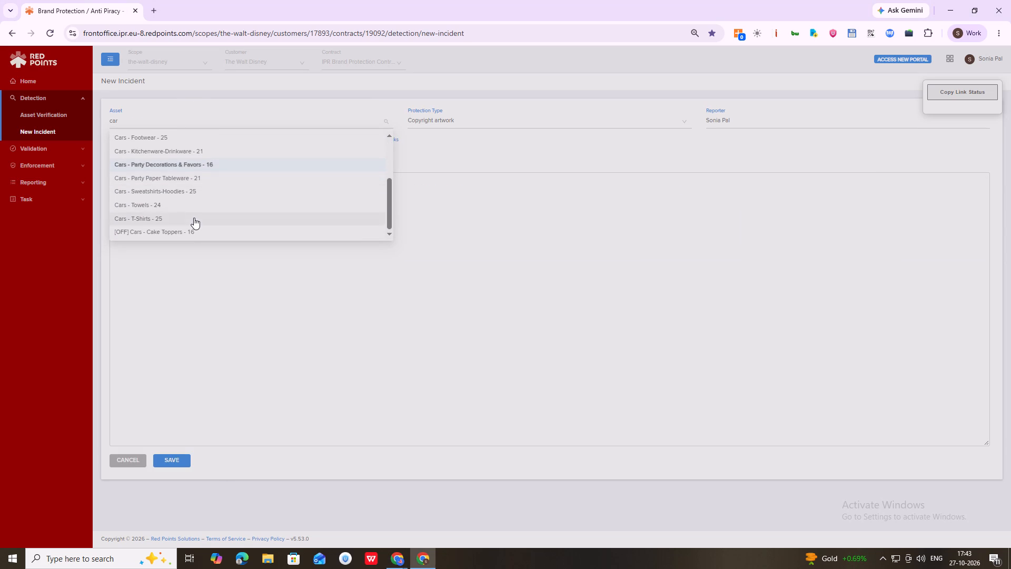
click(194, 218)
Copy the cars tshirt links in rows 102108 to 102114 into the incident's detection links and save the incident.
key(alt+Tab)
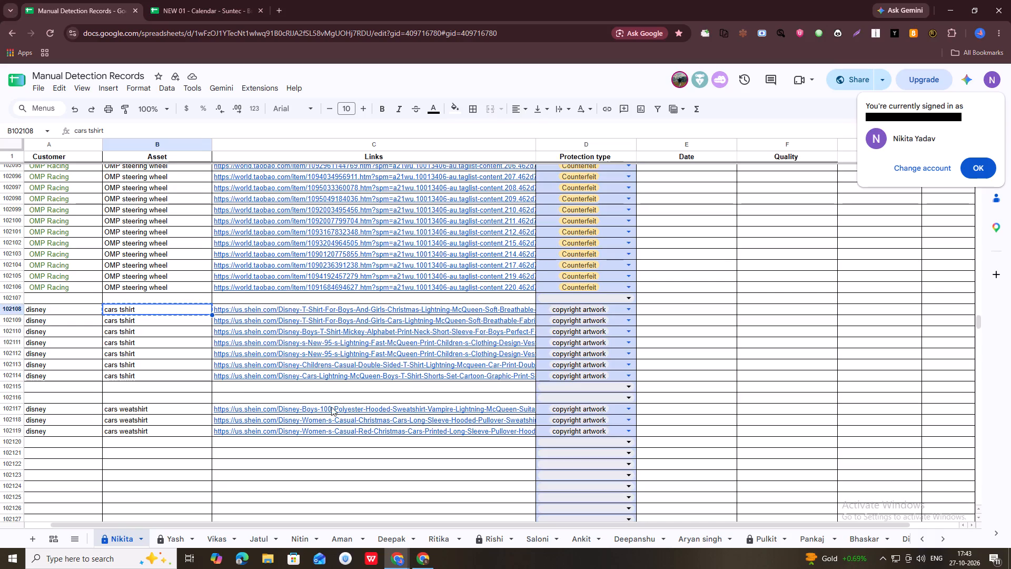
click(335, 375)
key(ctrl+space)
key(ctrl+c)
key(ctrl+c)
key(ctrl+c)
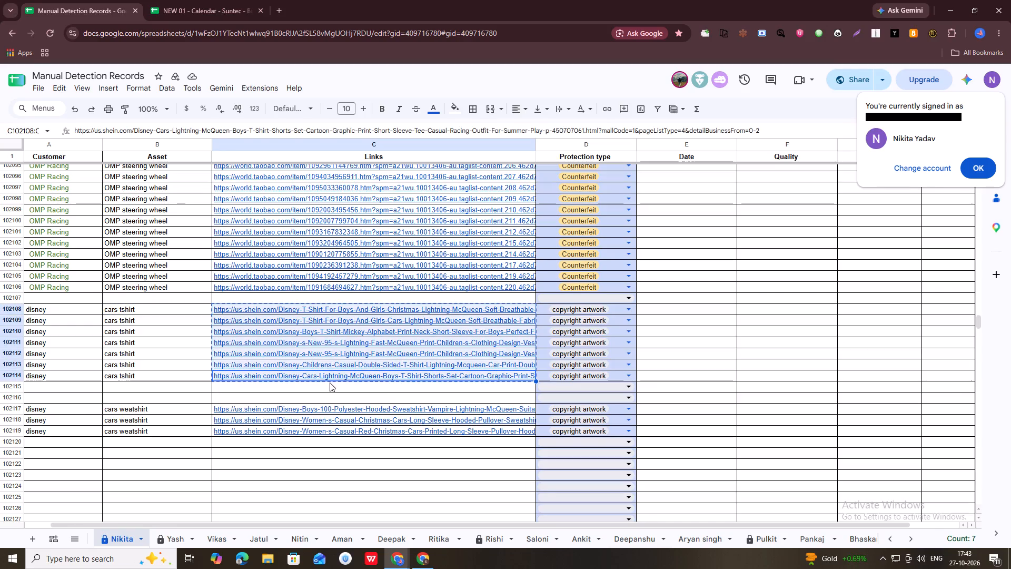
key(alt+Tab)
click(280, 307)
key(ctrl+v)
key(alt+Tab)
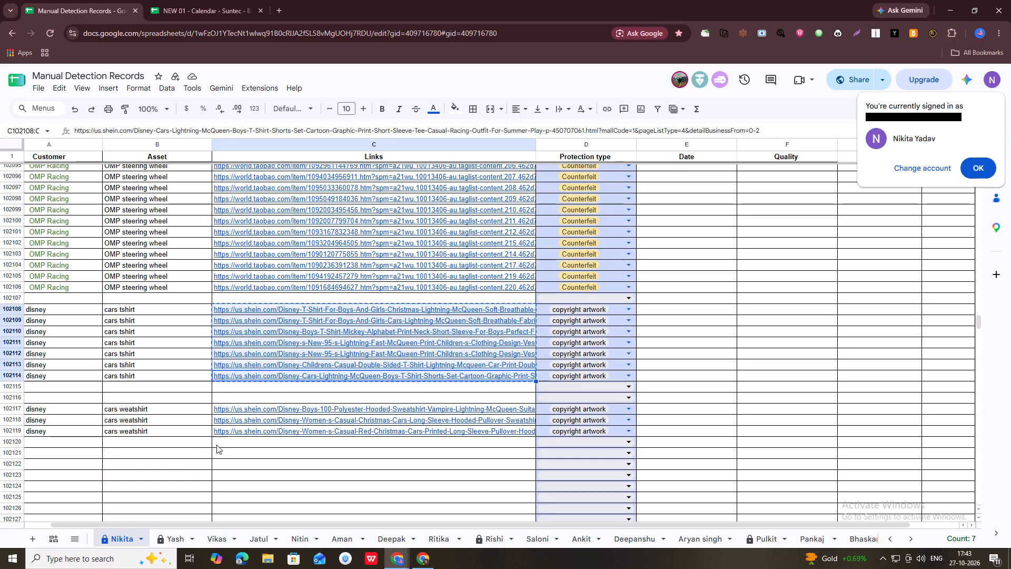
key(alt+Tab)
click(162, 466)
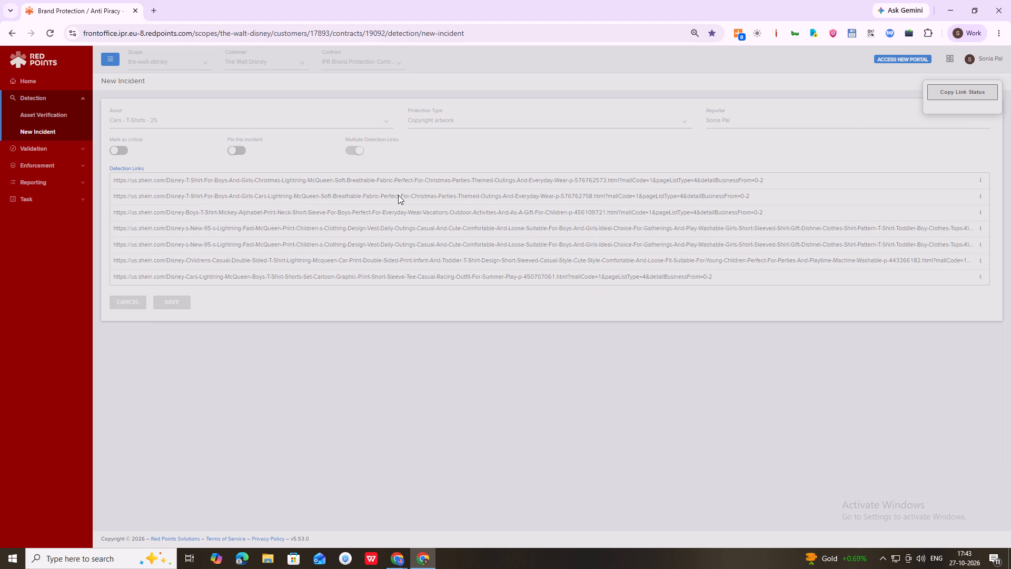
key(alt+Tab)
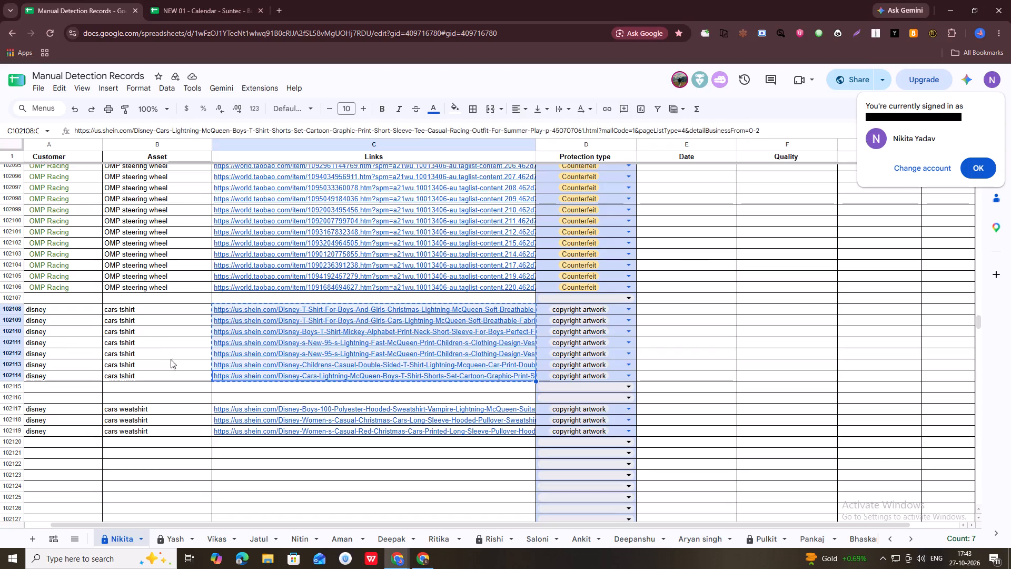
key(alt+Tab)
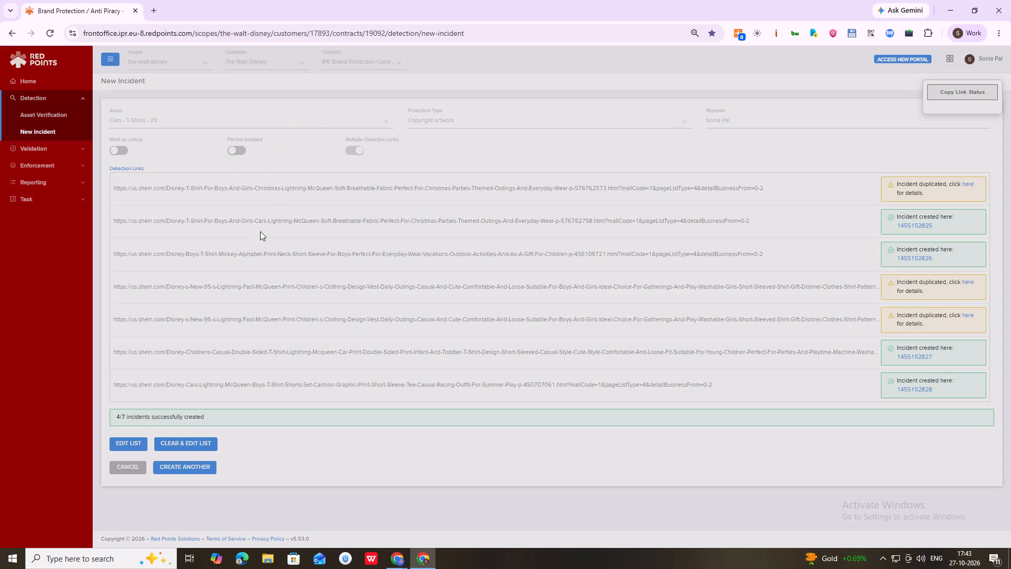
Copy the link statuses and incident IDs beside rows 102108 to 102114 of the Nikita sheet, removing the pasted link column and header row.
click(962, 94)
key(alt+Tab)
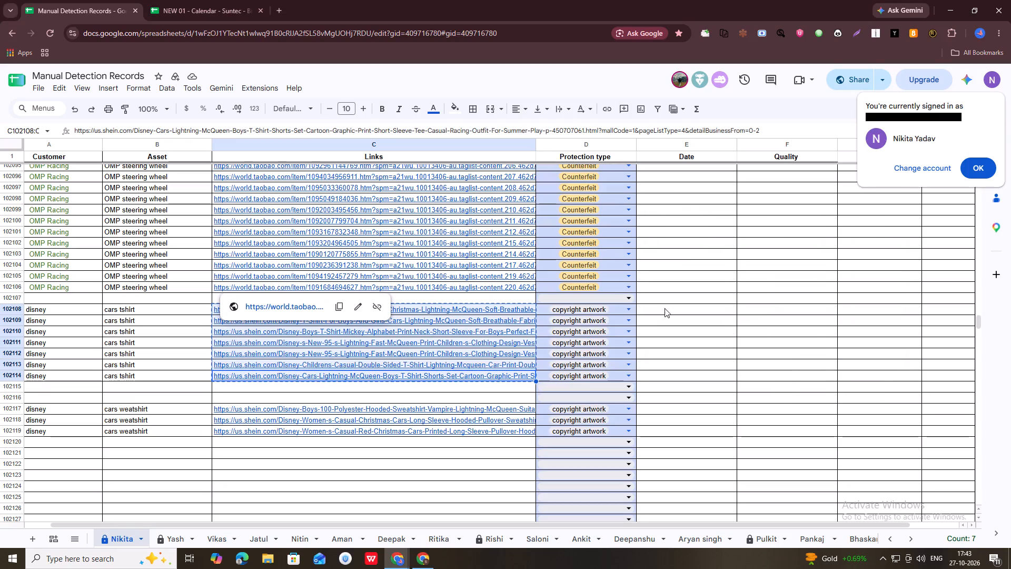
click(766, 299)
key(ctrl+v)
drag(802, 296, 802, 381)
key(Insert)
key(BackSpace)
drag(865, 296, 865, 295)
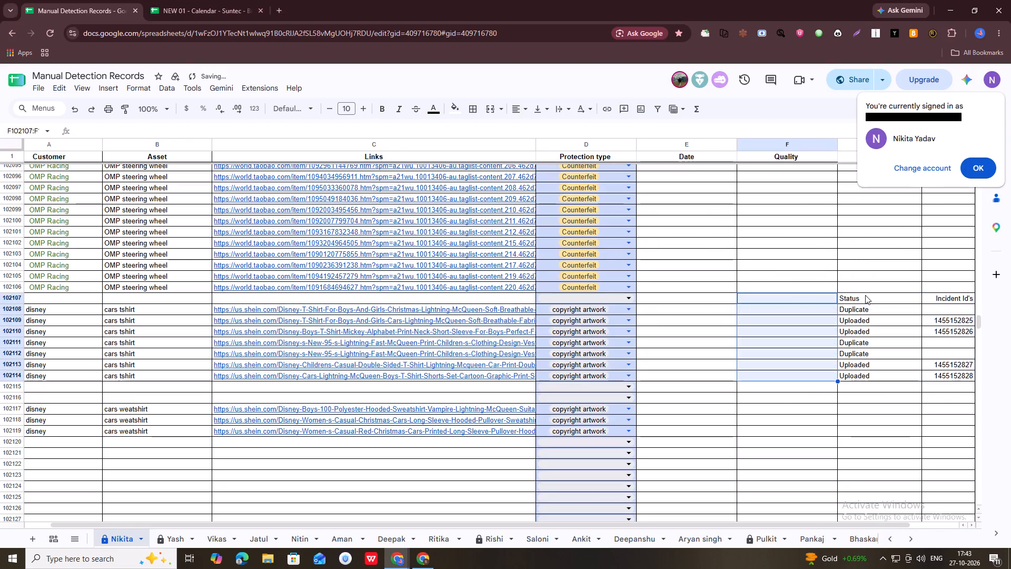
drag(865, 295, 935, 297)
key(BackSpace)
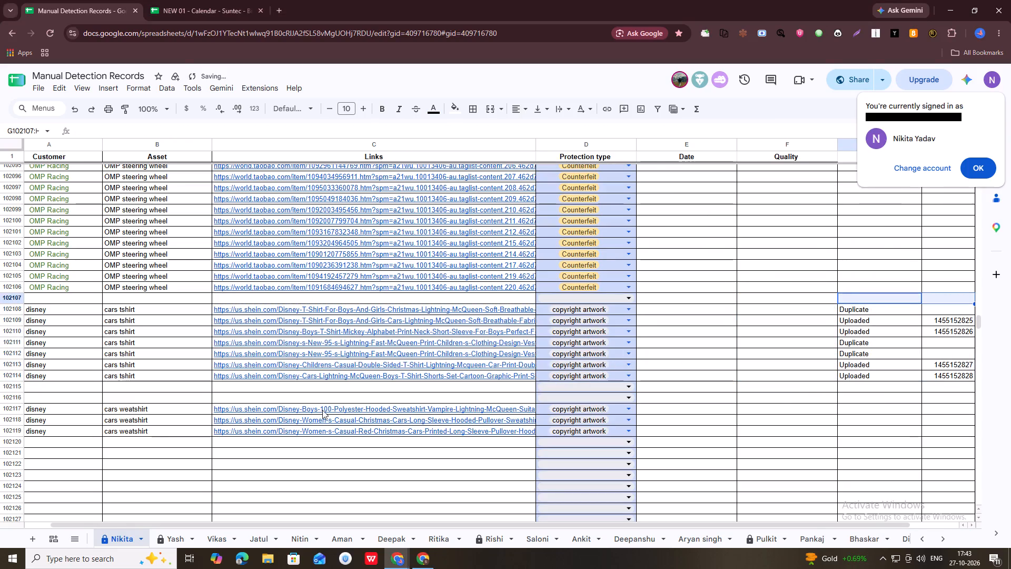
Clear the incident form, set the asset to Cars - Sweatshirts-Hoodies - 25, and fill the detection links from rows 102117 to 102119.
drag(300, 407, 394, 433)
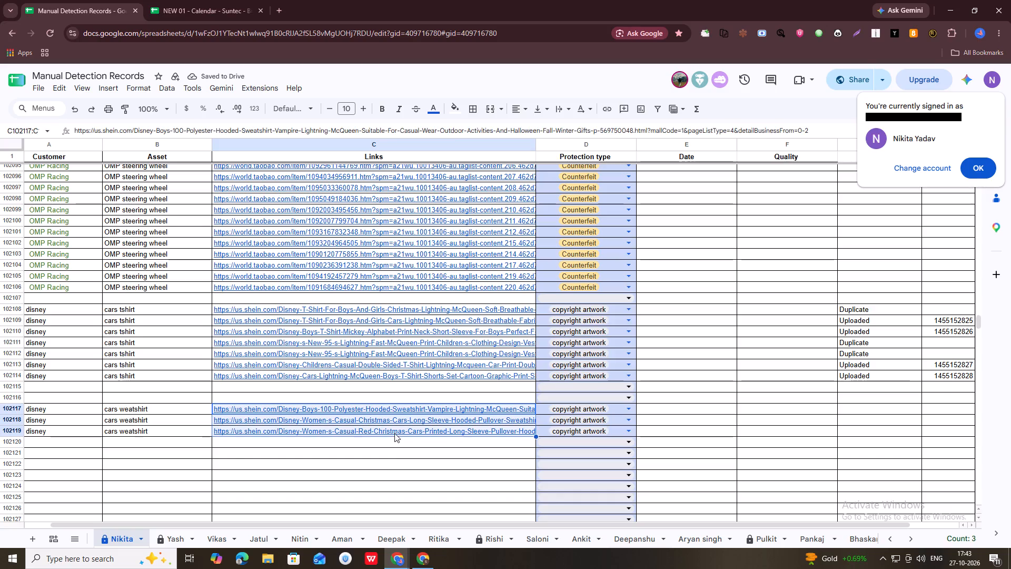
key(ctrl+c)
key(ctrl+c)
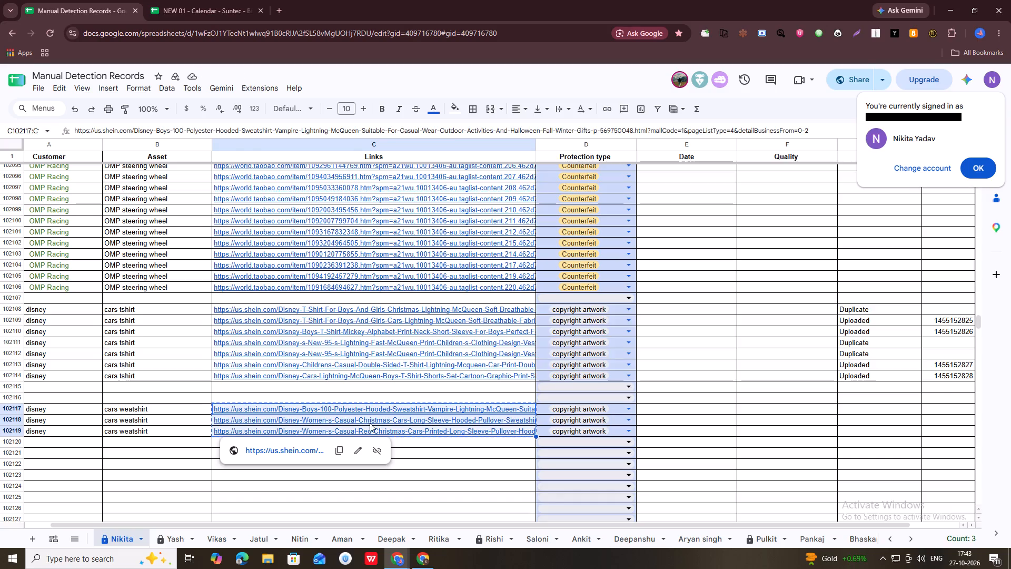
key(alt+Tab)
click(200, 442)
click(164, 126)
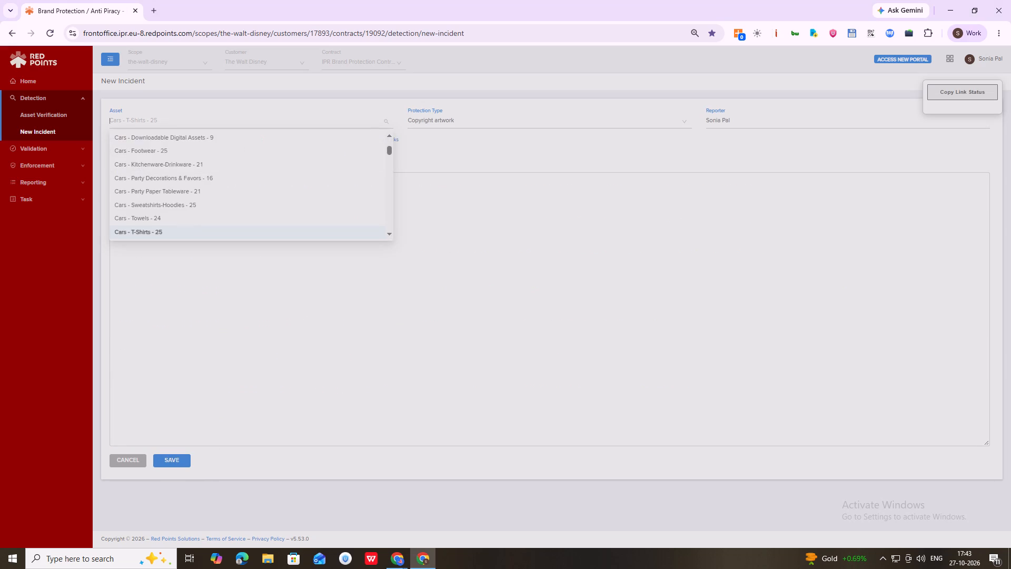
text(cars)
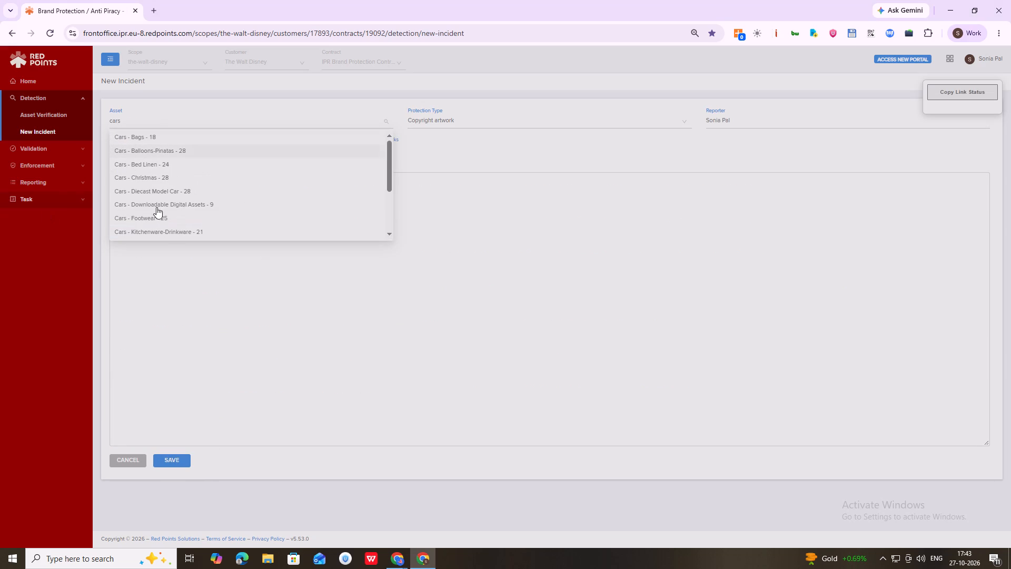
scroll(194, 221, down, 1)
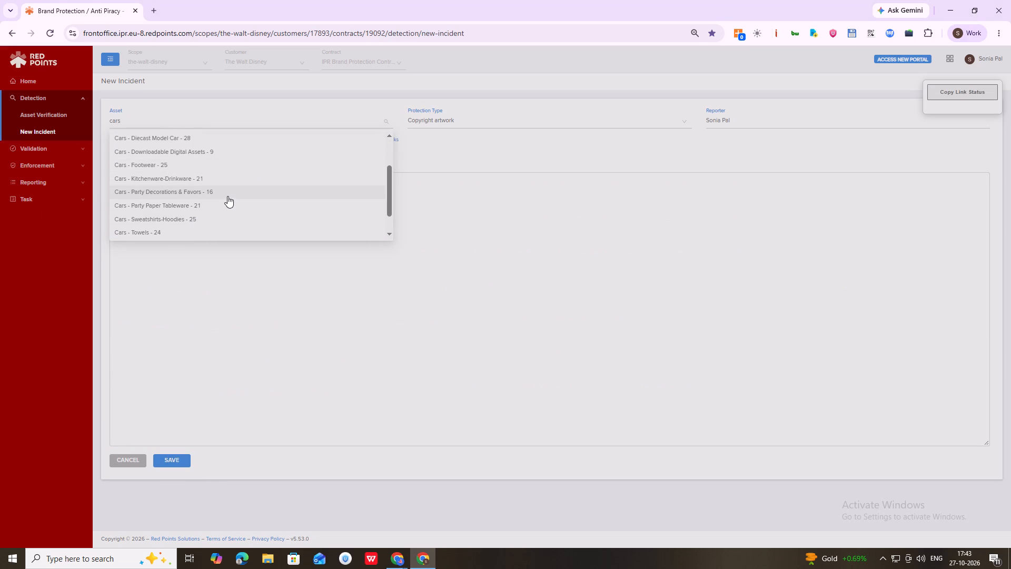
click(194, 218)
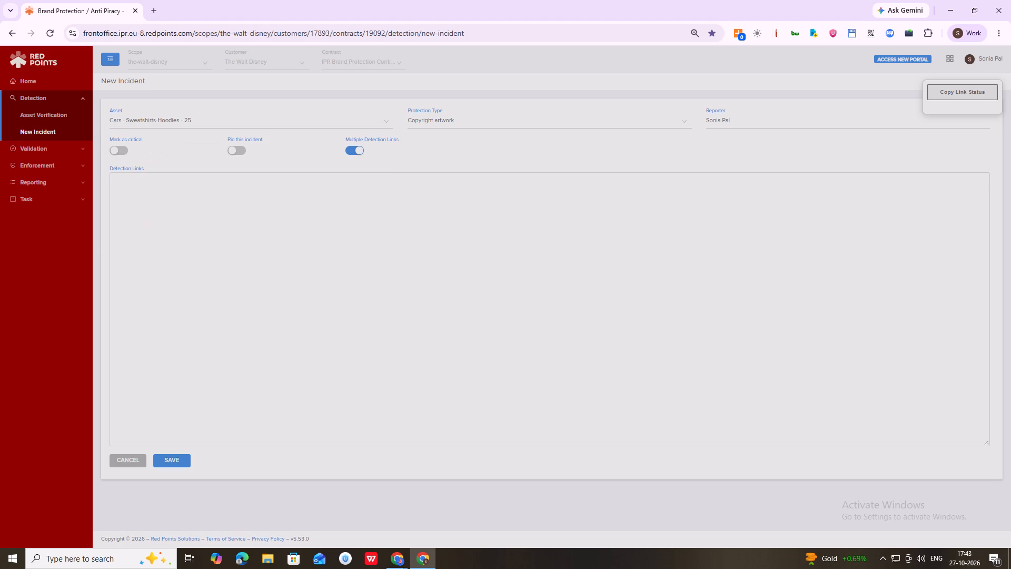
click(232, 260)
key(ctrl+v)
key(alt+Tab)
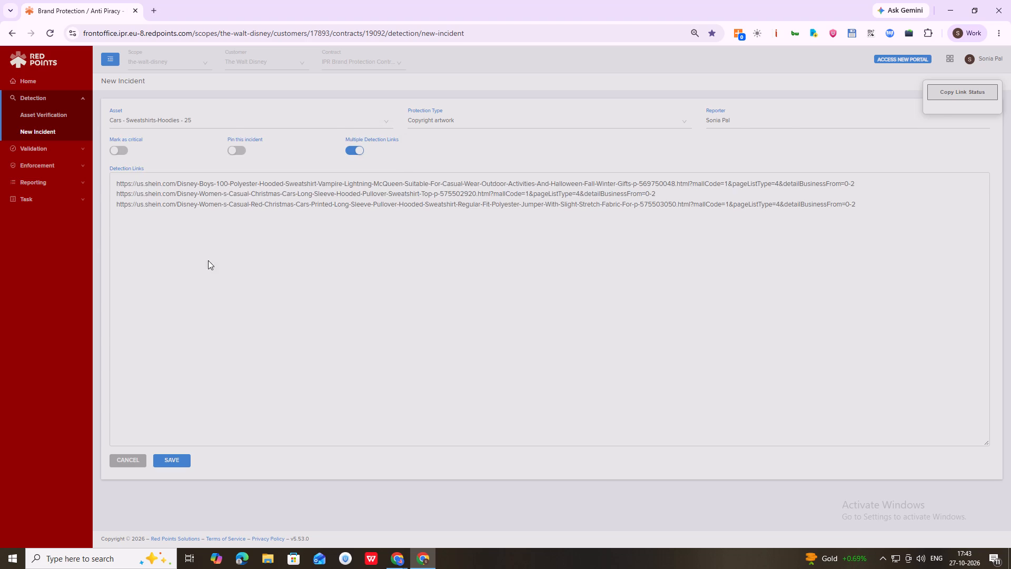
key(alt+Tab)
key(alt+Tab)
key(alt+Tab)
Replace the asset name with Cars - Sweatshirts-Hoodies - 25 in rows 102117 to 102120 of the Nikita sheet.
alt+click(165, 120)
key(alt+Tab)
click(155, 412)
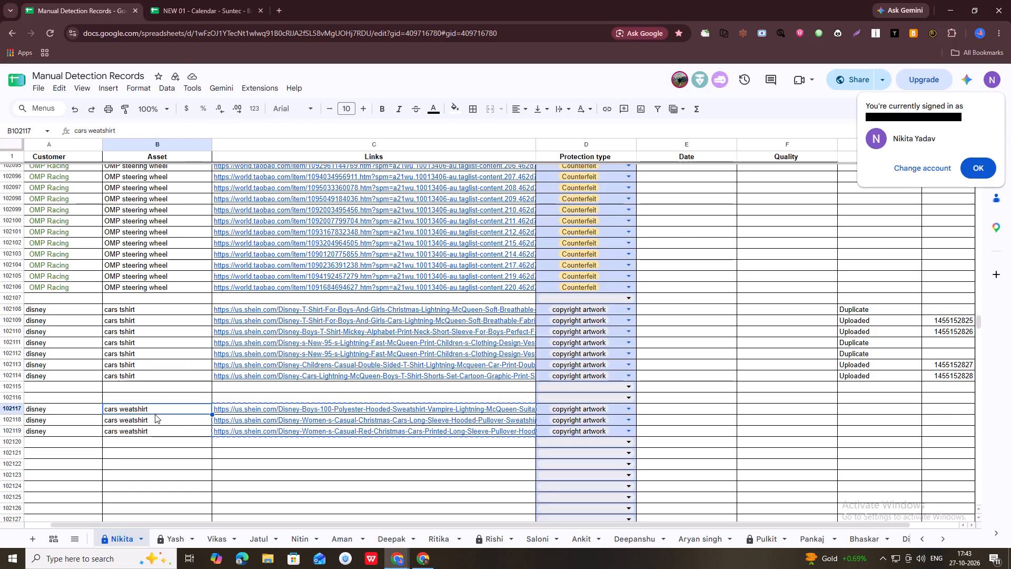
key(ctrl+v)
key(ctrl+c)
drag(163, 415, 162, 431)
drag(163, 409, 164, 427)
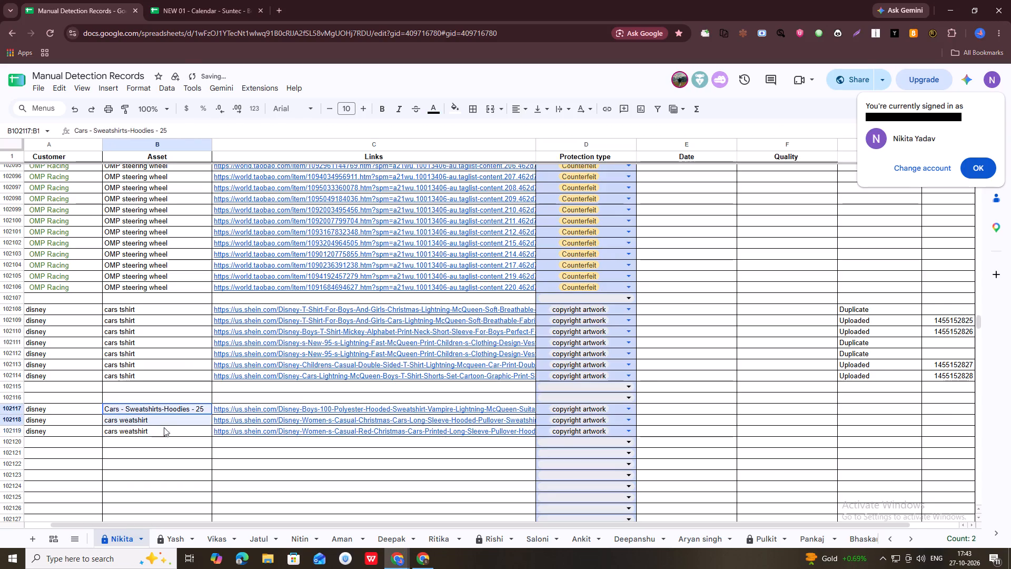
drag(164, 427, 165, 439)
key(ctrl+d)
Save the RedPoints incident containing the three cars sweatshirt links.
key(alt+Tab)
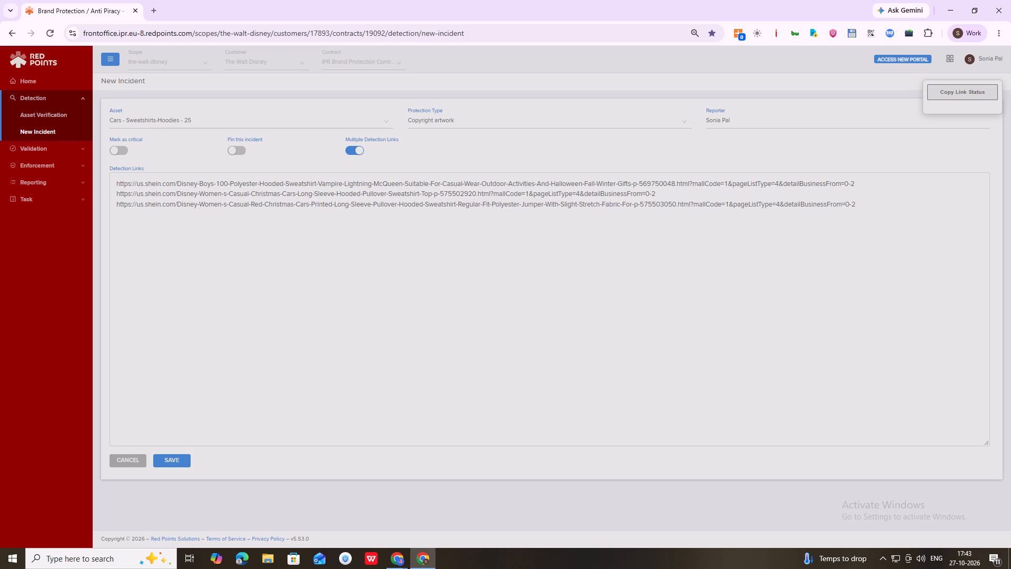
click(174, 459)
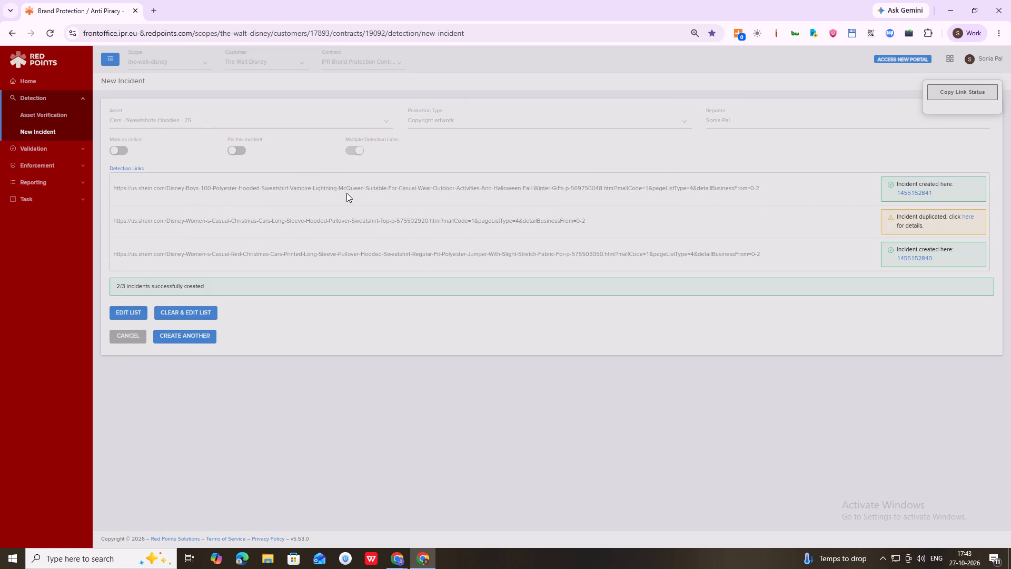
Copy the link statuses and incident IDs beside rows 102117 to 102119 of the Nikita sheet, removing the pasted header row and link column.
click(948, 89)
key(alt+Tab)
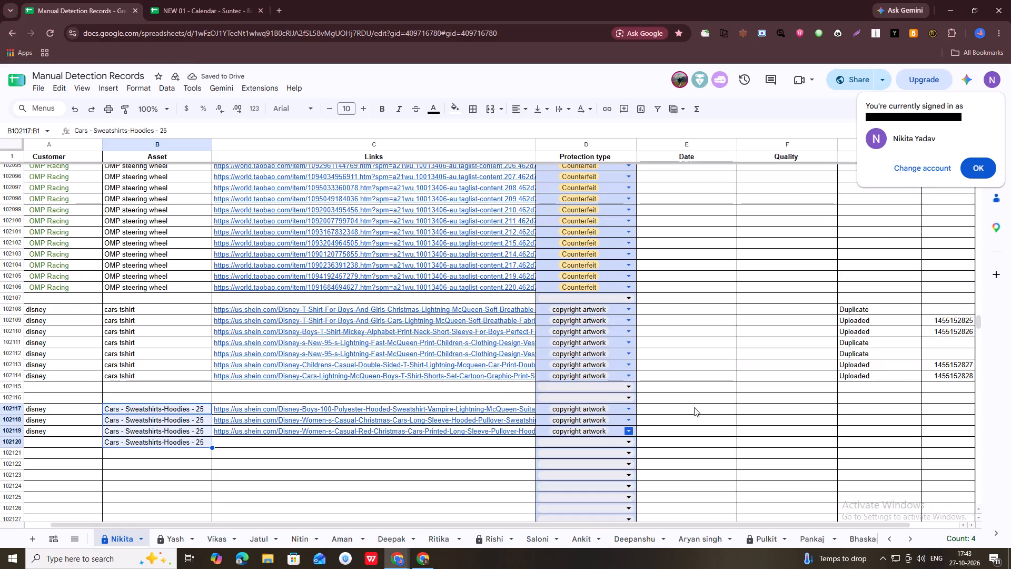
click(786, 405)
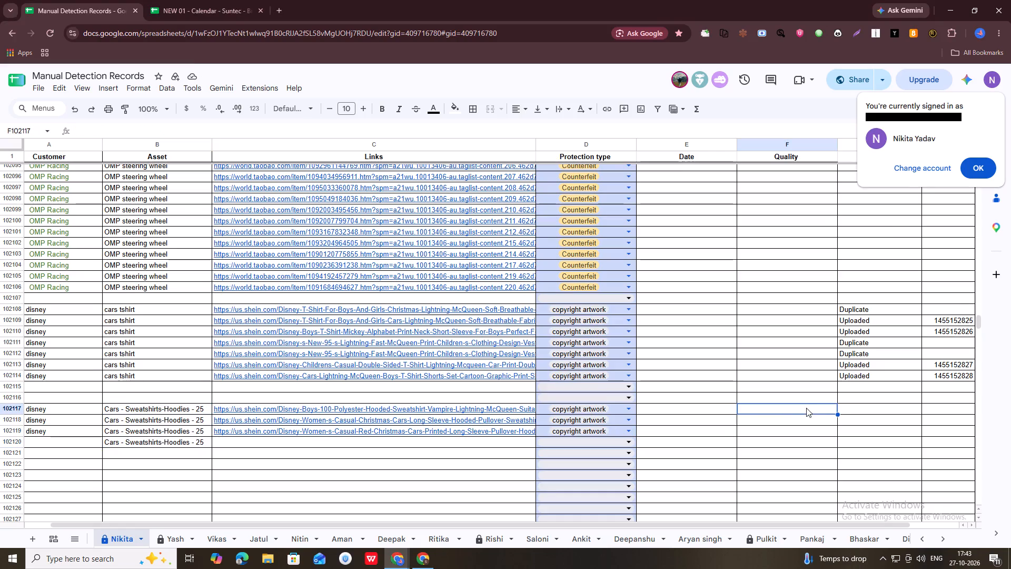
click(805, 400)
key(ctrl+v)
drag(821, 398, 925, 393)
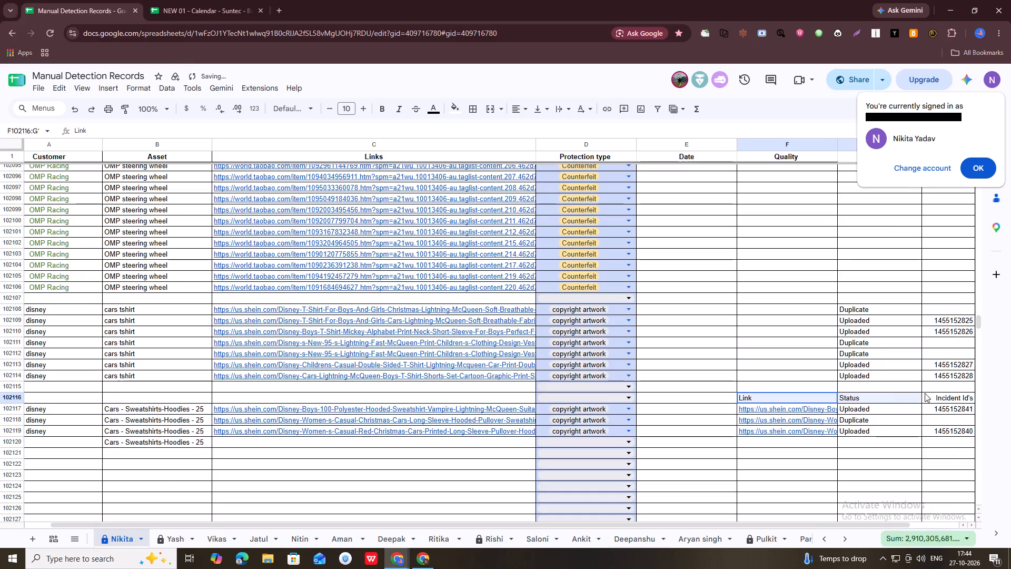
drag(925, 393, 952, 393)
key(BackSpace)
drag(819, 398, 812, 462)
key(BackSpace)
scroll(386, 386, up, 2)
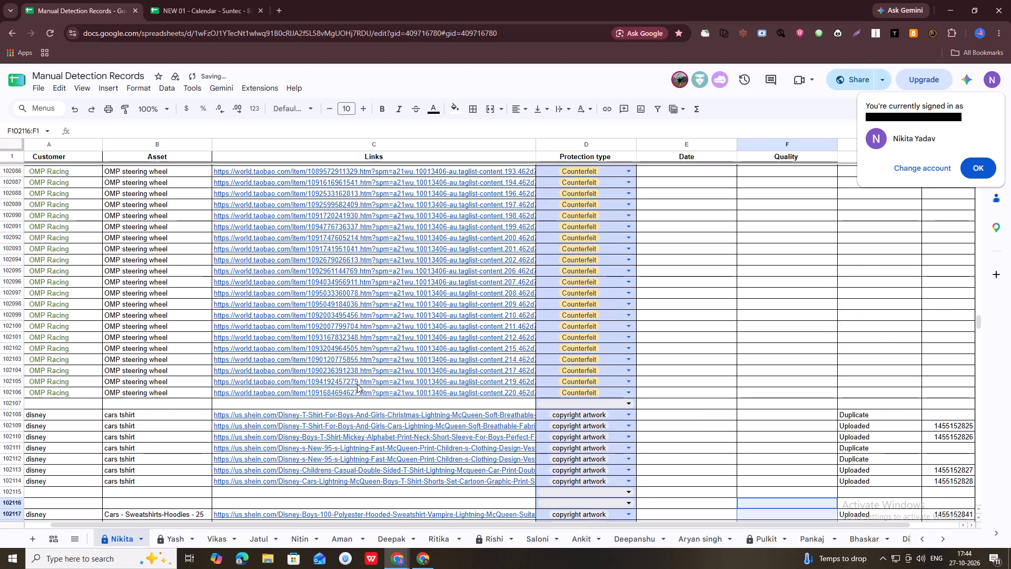
Set the customer of the suntec-scope New Incident page to OMP Racing, using the customer name from the Nikita sheet.
click(46, 321)
key(ctrl+c)
key(alt+Tab)
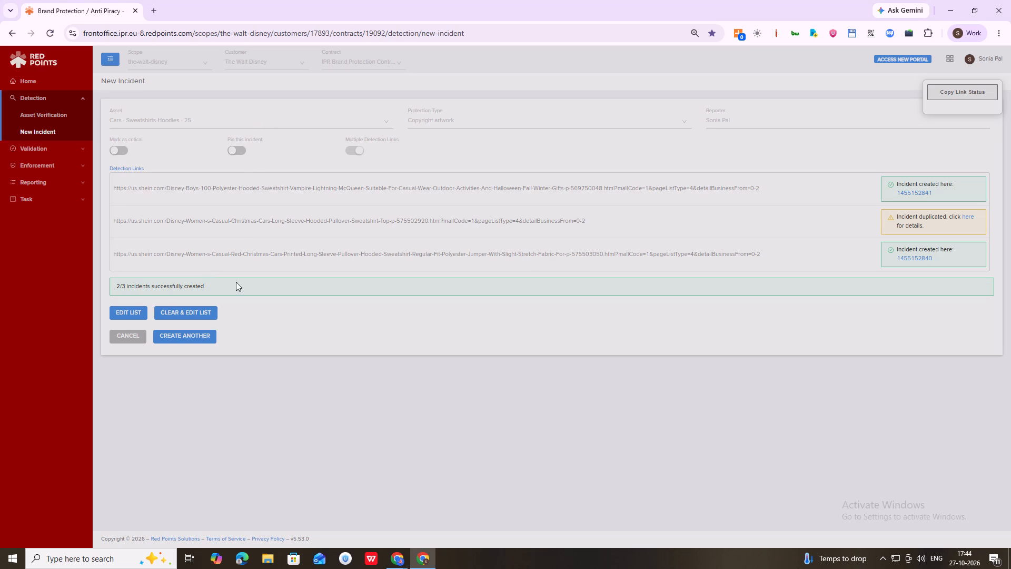
click(192, 305)
click(188, 317)
key(alt+Tab)
alt+click(515, 276)
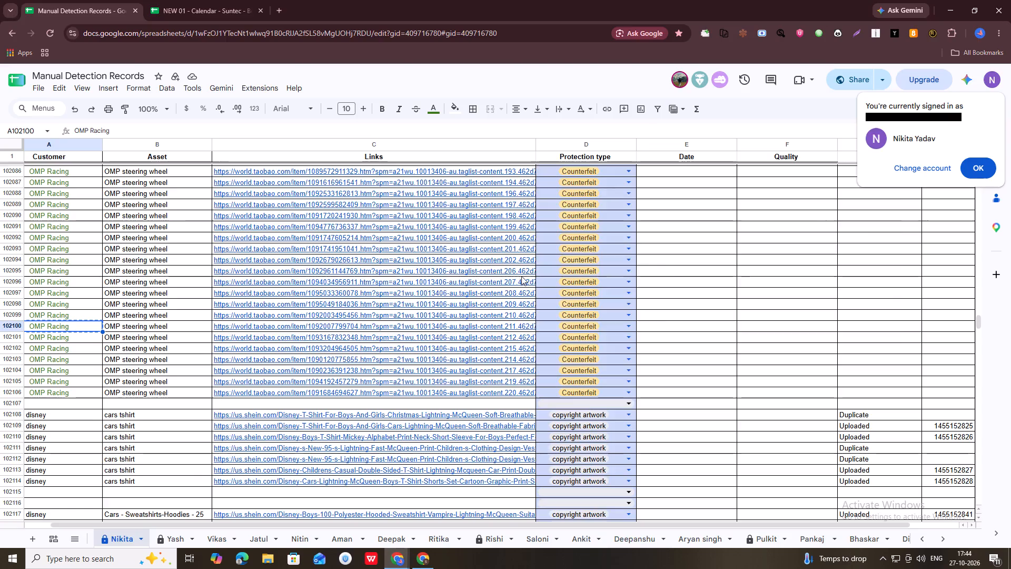
key(alt+Tab)
key(alt+Tab)
scroll(633, 190, up, 4)
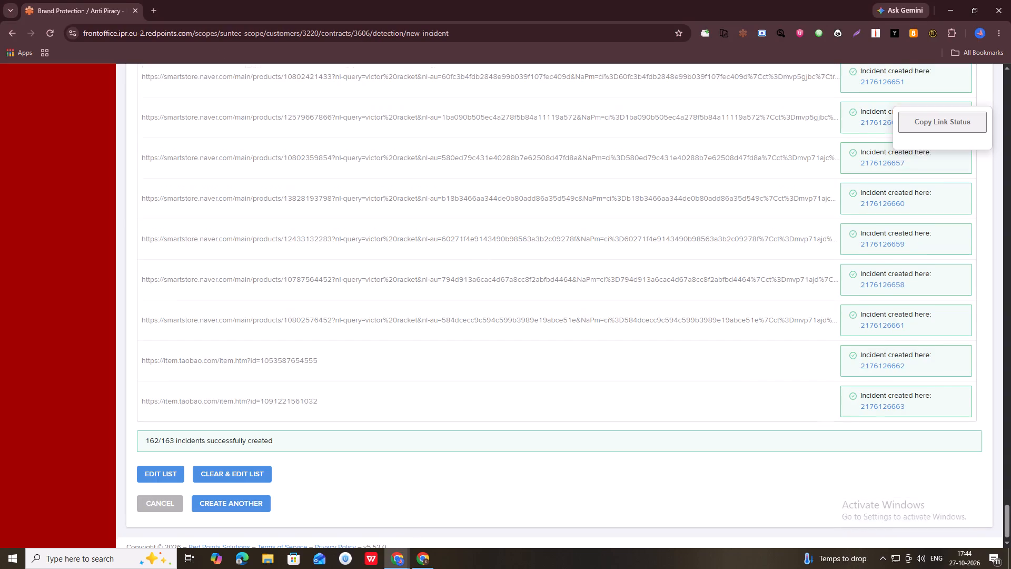
scroll(633, 190, up, 20)
scroll(633, 190, up, 20)
scroll(633, 190, up, 20)
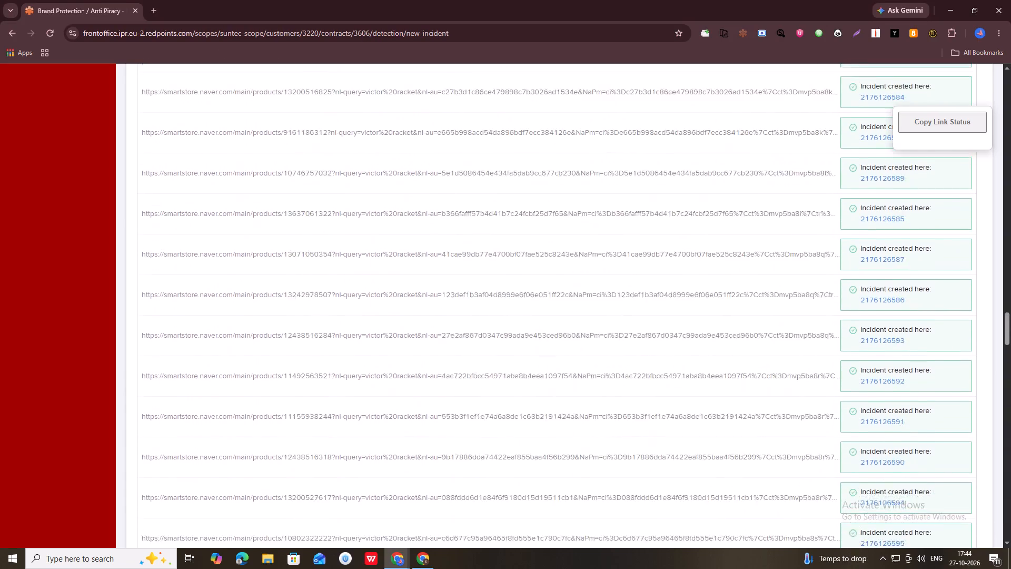
scroll(626, 188, up, 20)
scroll(626, 188, up, 20)
scroll(626, 188, up, 20)
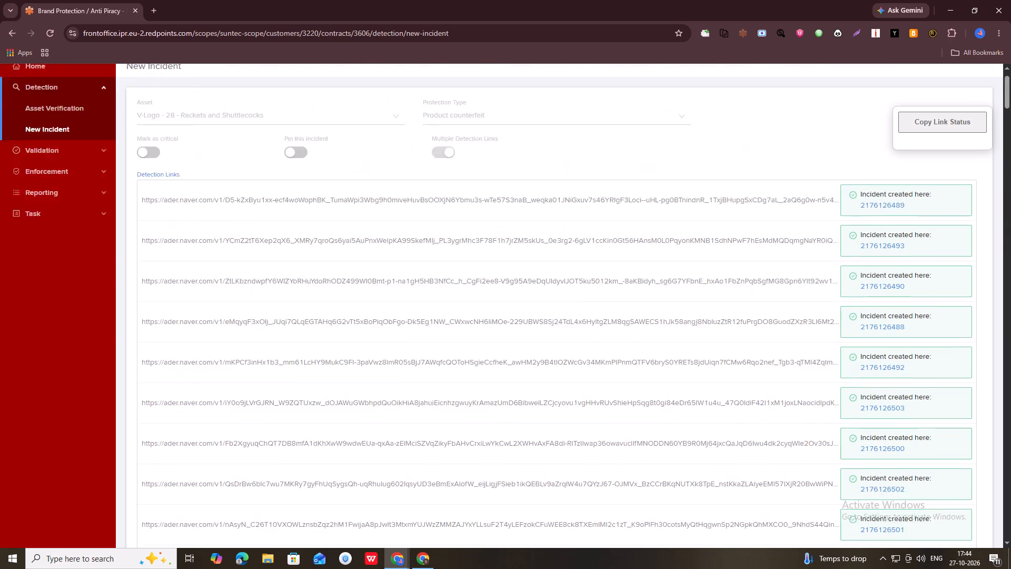
scroll(625, 187, up, 7)
click(341, 80)
key(ctrl+v)
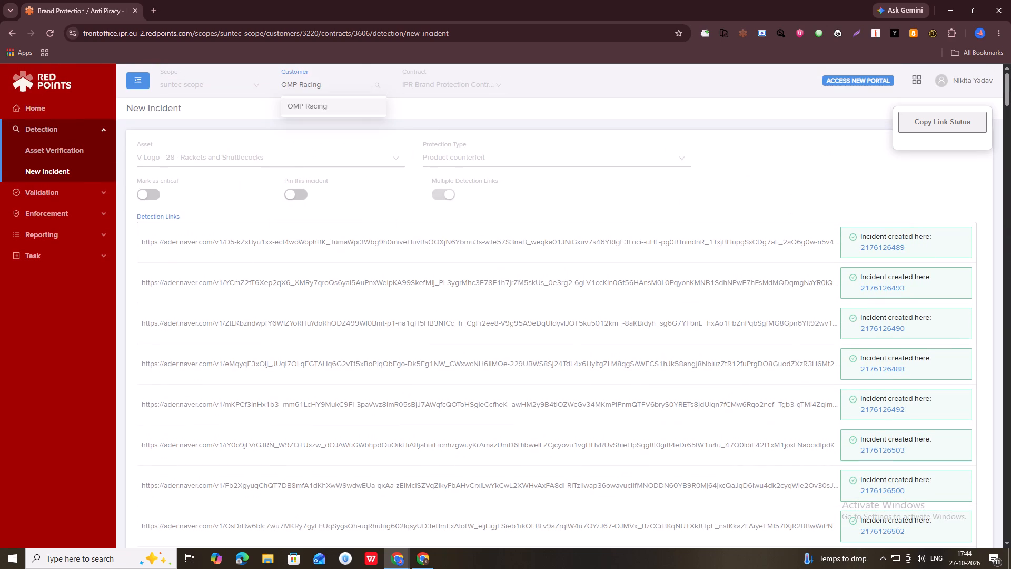
key(Return)
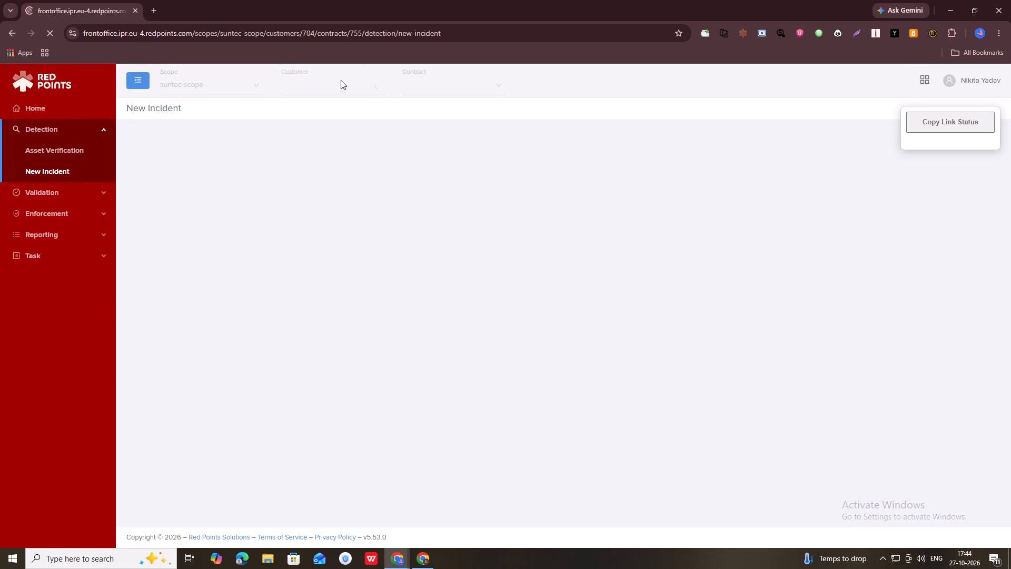
Close the other FrontOffice window used for The Walt Disney incidents and return to the Manual Detection Records sheet.
key(alt+Tab)
alt+middle_click(792, 293)
alt+scroll(792, 293, up, 1)
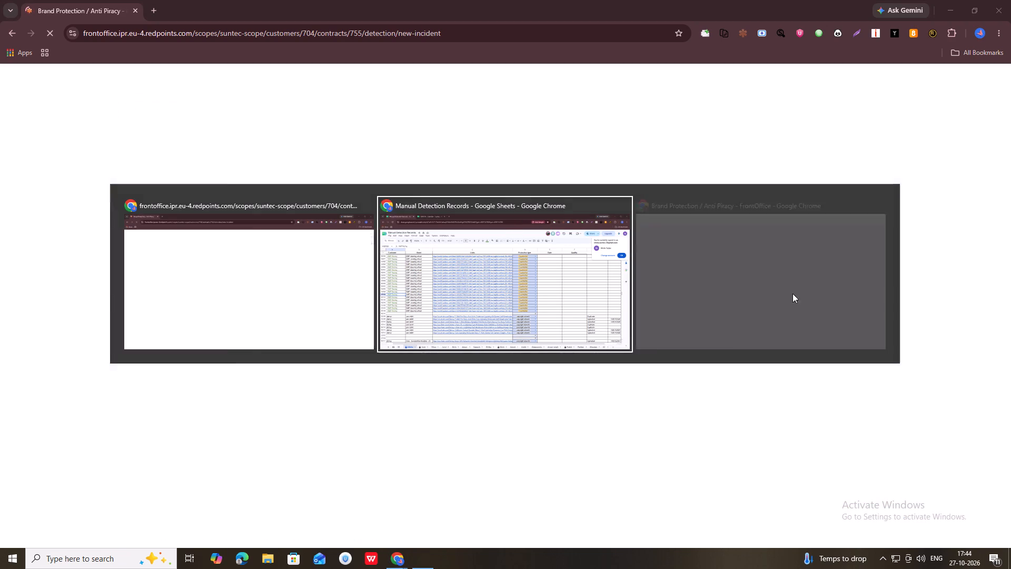
alt+click(594, 284)
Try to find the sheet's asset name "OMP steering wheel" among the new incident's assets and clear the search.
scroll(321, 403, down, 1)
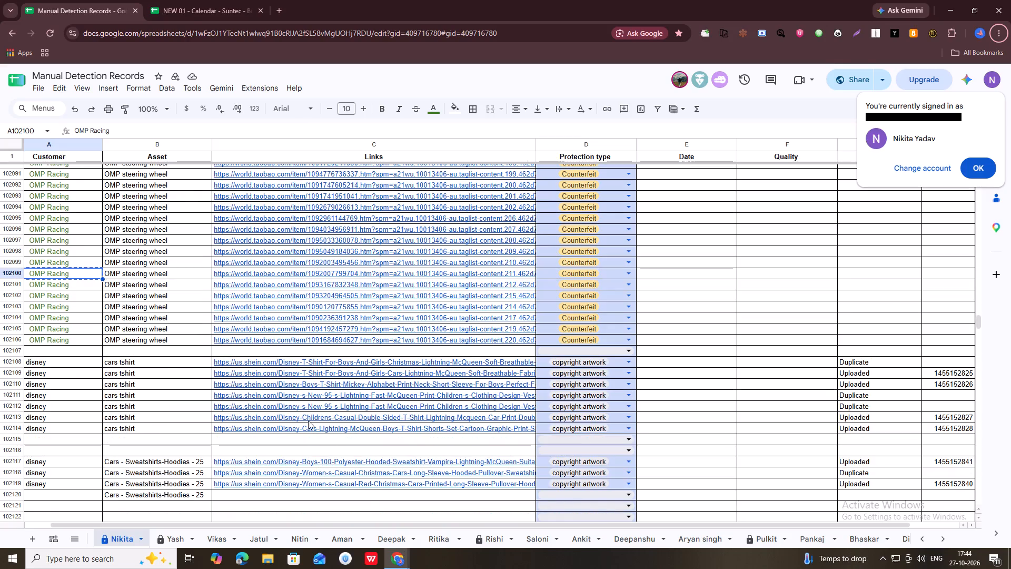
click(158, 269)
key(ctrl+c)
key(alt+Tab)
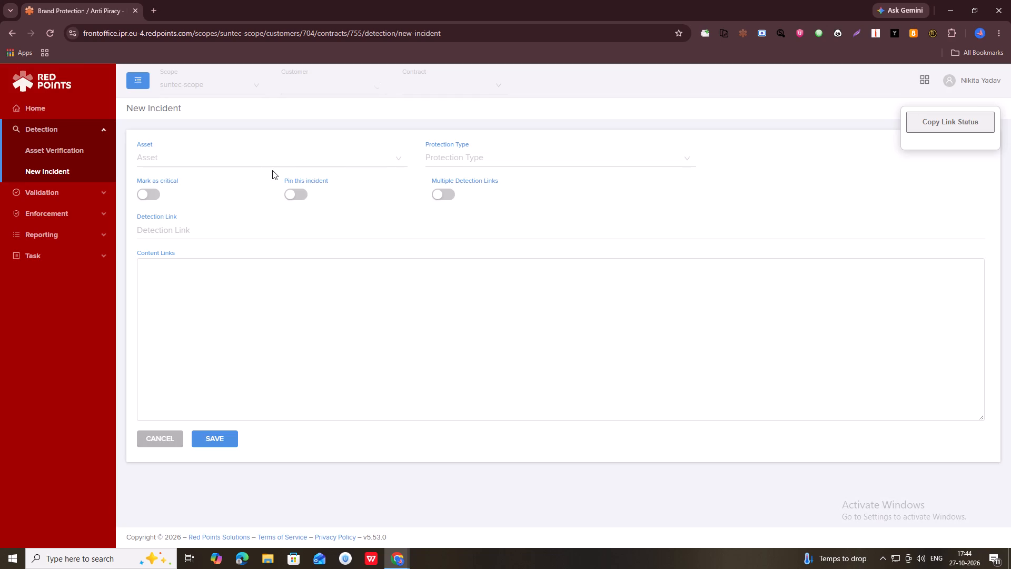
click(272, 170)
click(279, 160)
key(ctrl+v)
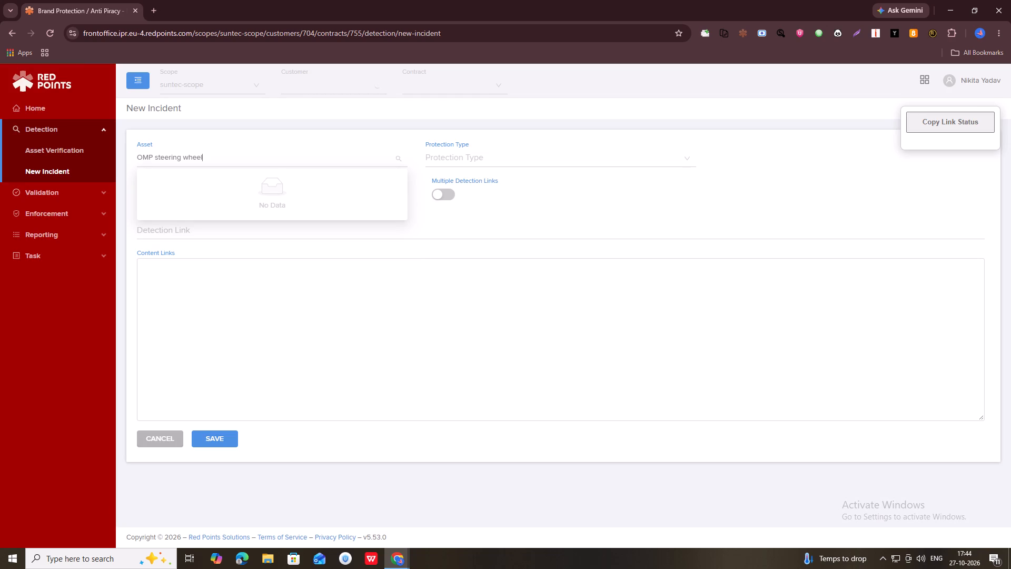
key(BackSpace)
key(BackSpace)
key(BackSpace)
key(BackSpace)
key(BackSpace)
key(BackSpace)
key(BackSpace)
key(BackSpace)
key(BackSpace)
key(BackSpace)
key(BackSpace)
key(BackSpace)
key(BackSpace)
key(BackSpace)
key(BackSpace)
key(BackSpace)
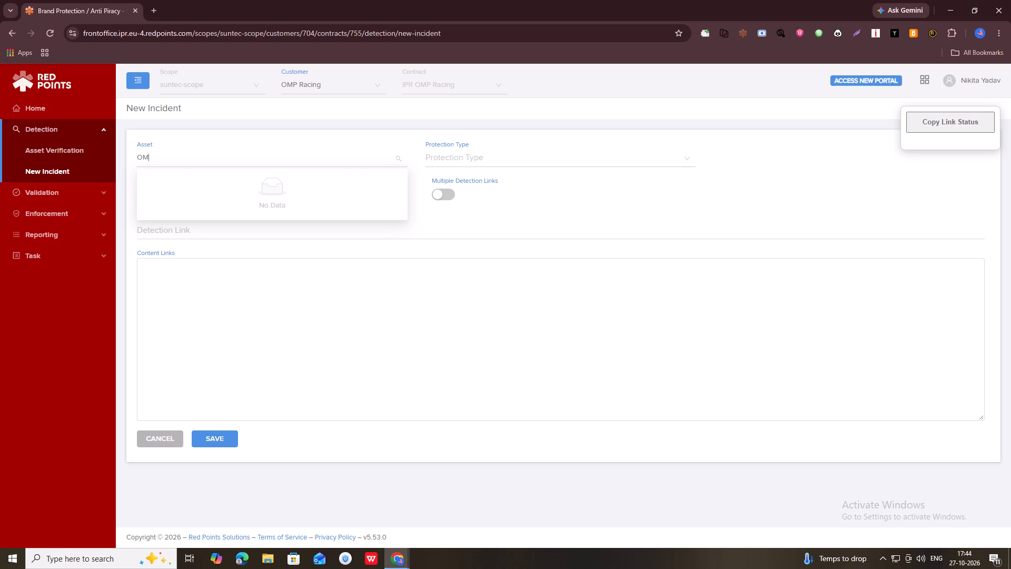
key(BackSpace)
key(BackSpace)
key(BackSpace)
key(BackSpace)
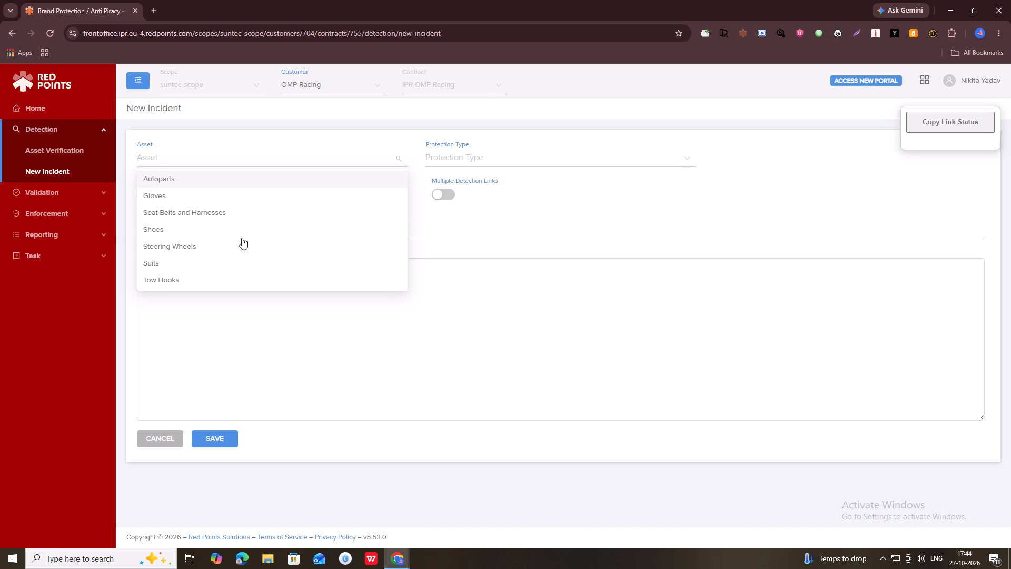
Set the incident's asset to Steering Wheels and protection type to Product counterfeit, and enable multiple detection links.
click(215, 249)
click(518, 164)
click(522, 201)
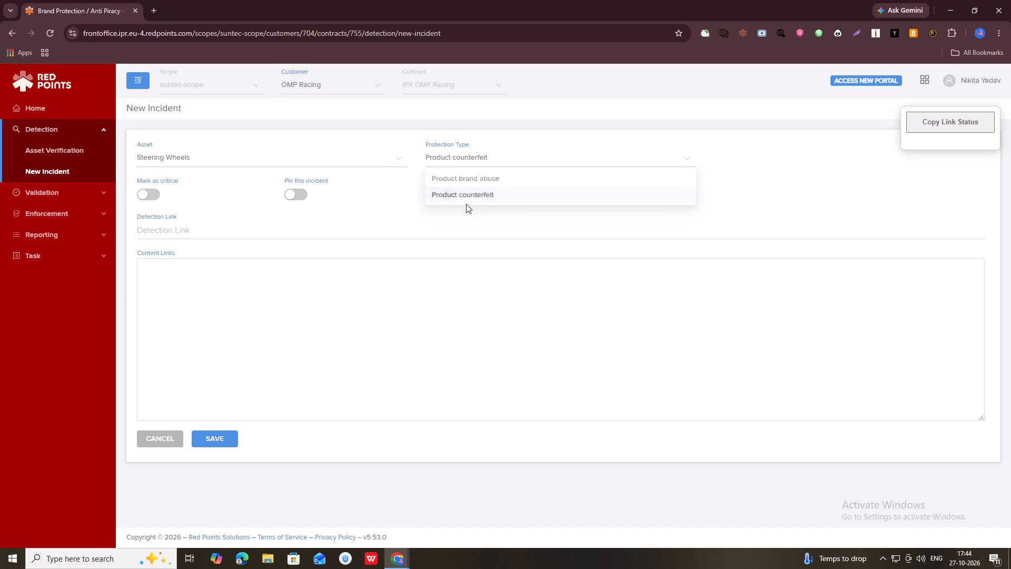
click(452, 191)
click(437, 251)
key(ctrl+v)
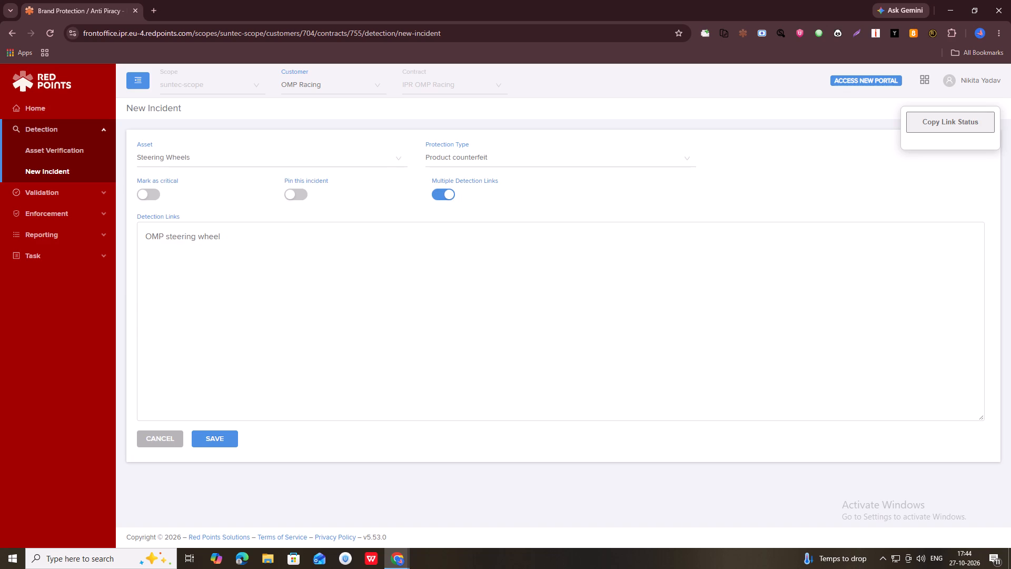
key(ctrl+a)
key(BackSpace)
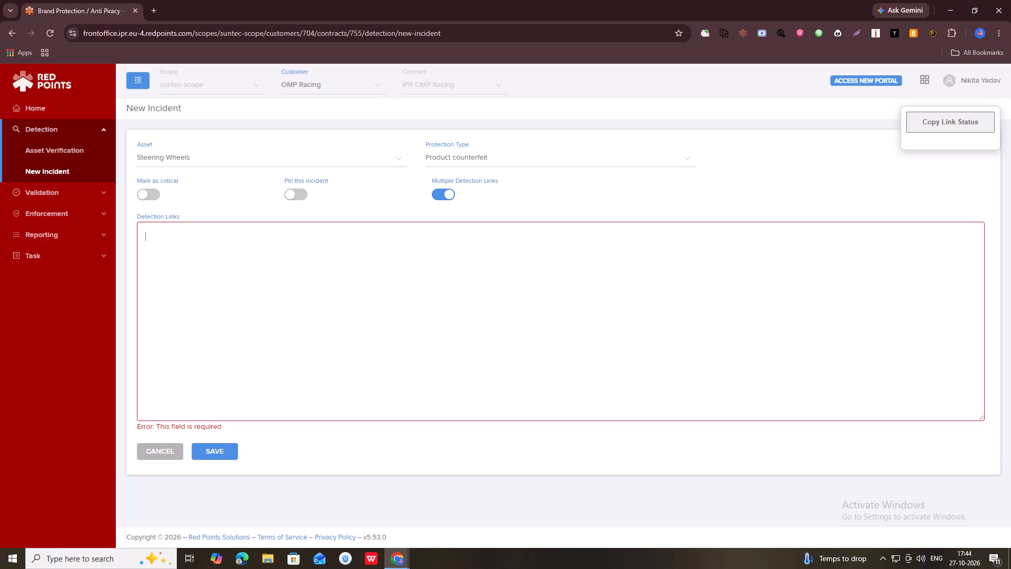
Fill the detection links with the OMP Racing links from rows 102034 to 102106 of the Nikita sheet and save the incident.
key(alt+Tab)
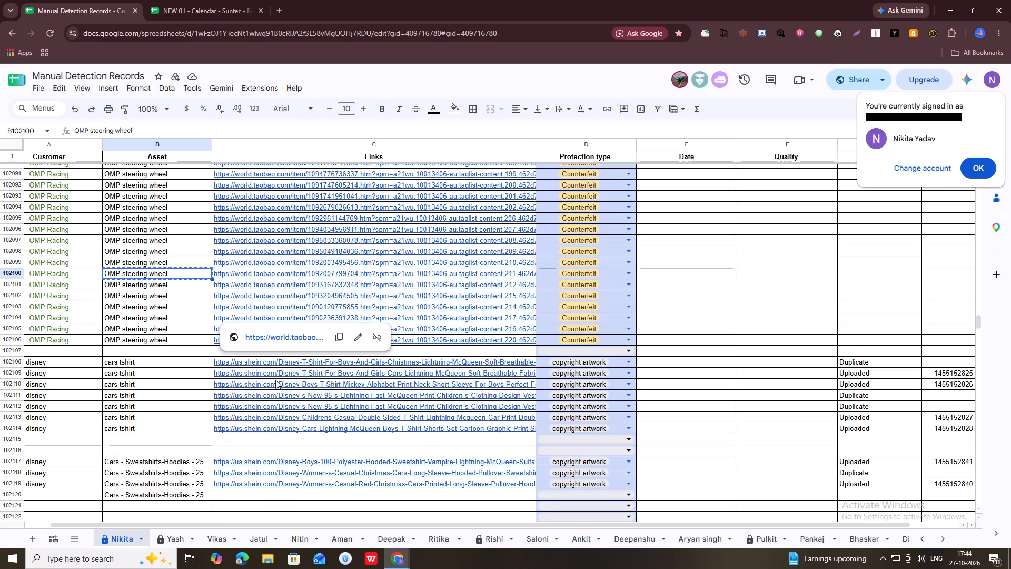
click(428, 339)
key(ctrl+space)
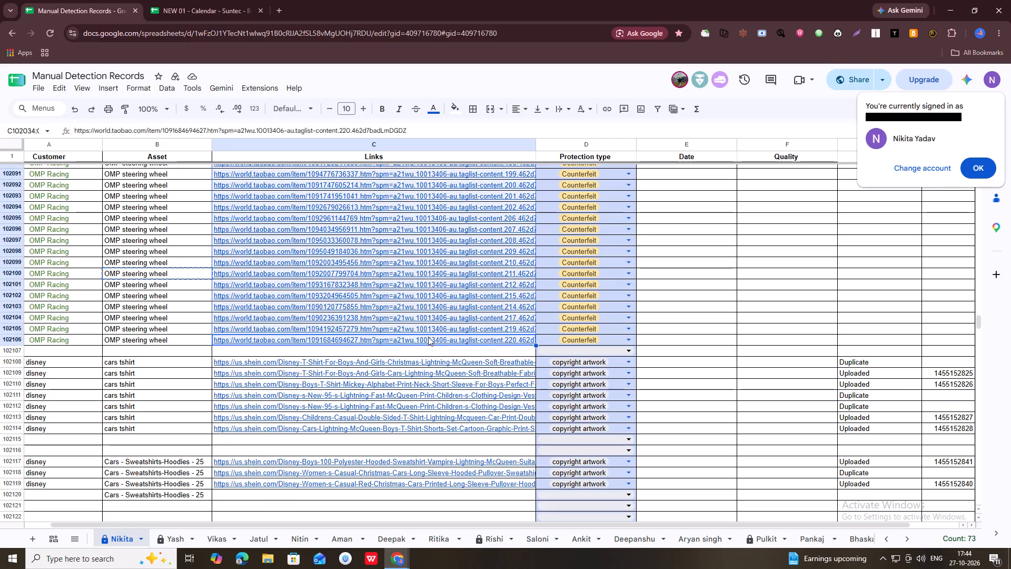
key(ctrl+c)
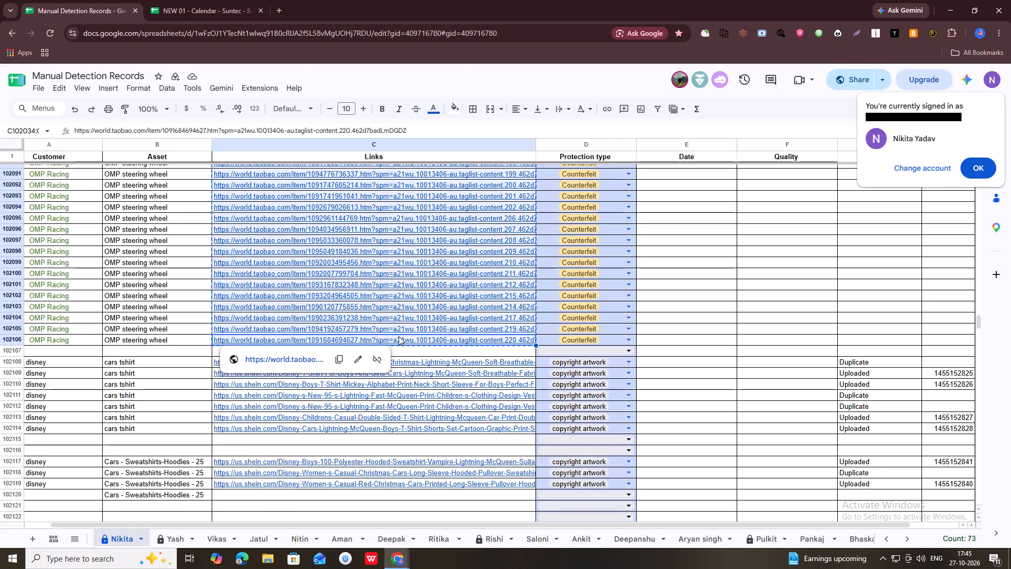
key(alt+Tab)
click(347, 306)
key(ctrl+v)
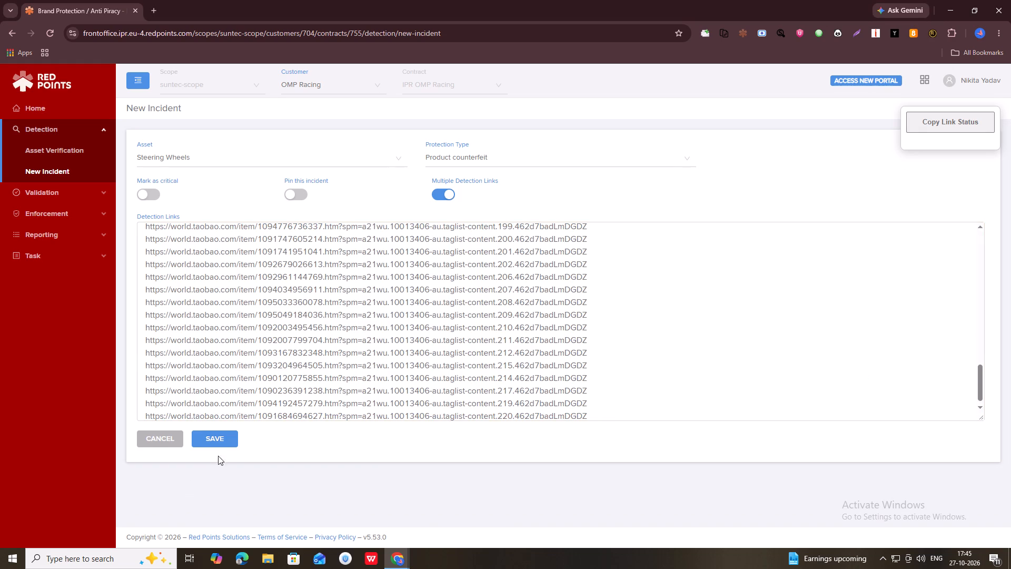
click(219, 441)
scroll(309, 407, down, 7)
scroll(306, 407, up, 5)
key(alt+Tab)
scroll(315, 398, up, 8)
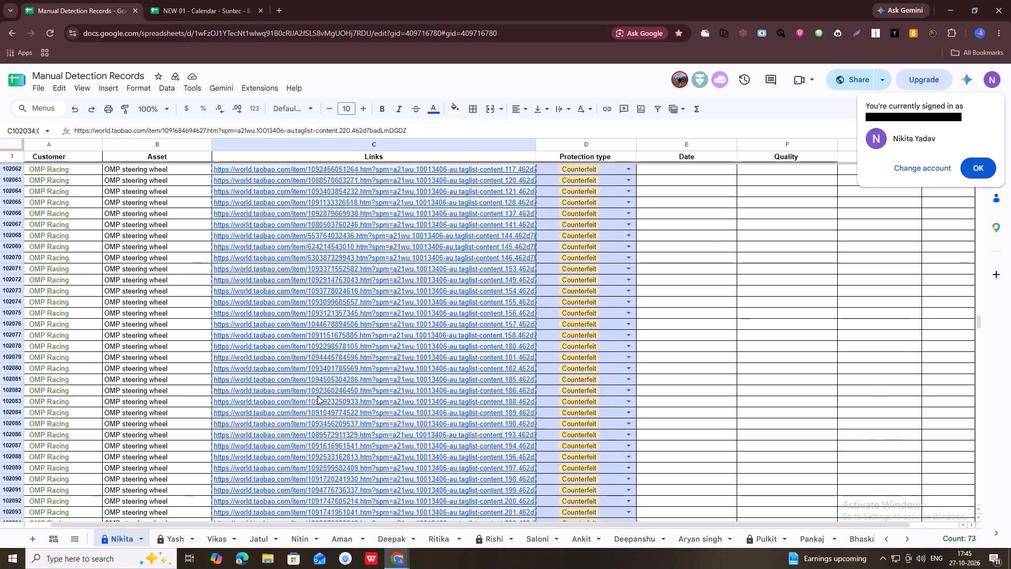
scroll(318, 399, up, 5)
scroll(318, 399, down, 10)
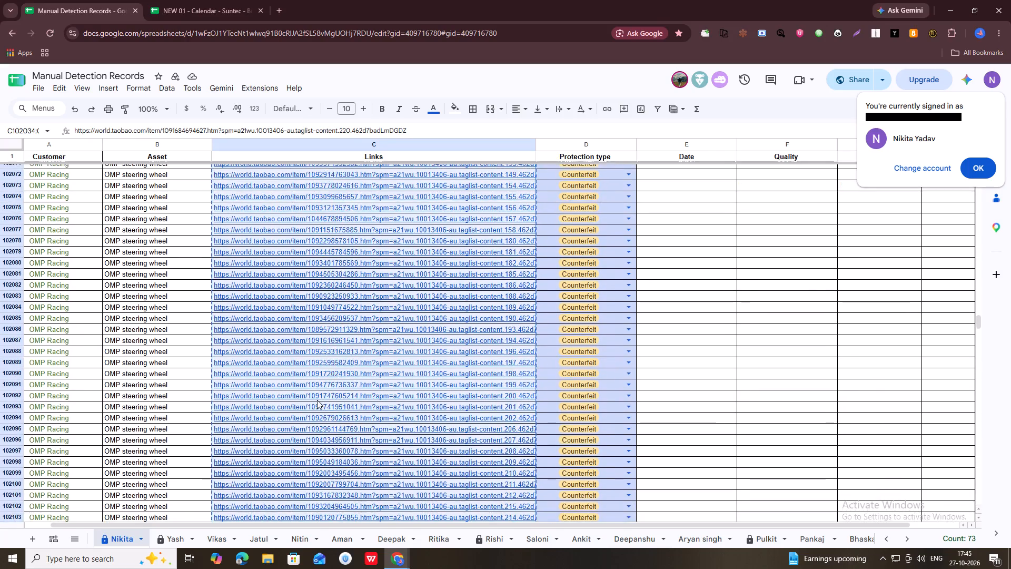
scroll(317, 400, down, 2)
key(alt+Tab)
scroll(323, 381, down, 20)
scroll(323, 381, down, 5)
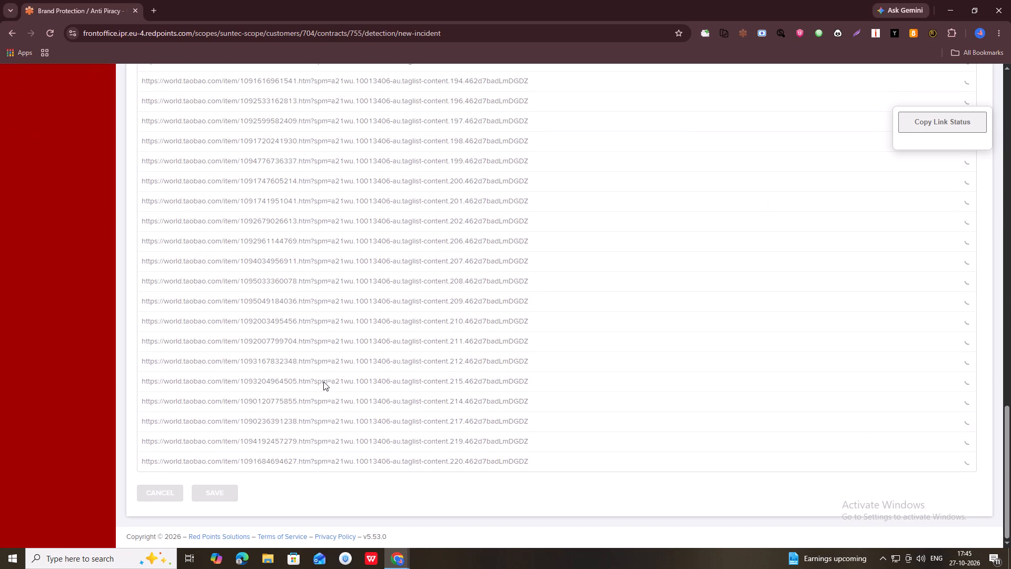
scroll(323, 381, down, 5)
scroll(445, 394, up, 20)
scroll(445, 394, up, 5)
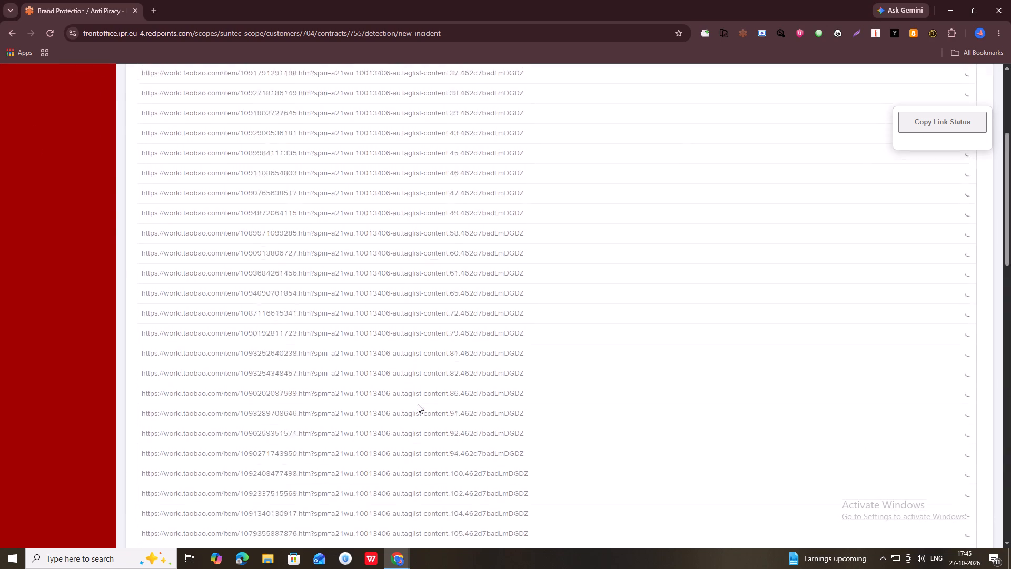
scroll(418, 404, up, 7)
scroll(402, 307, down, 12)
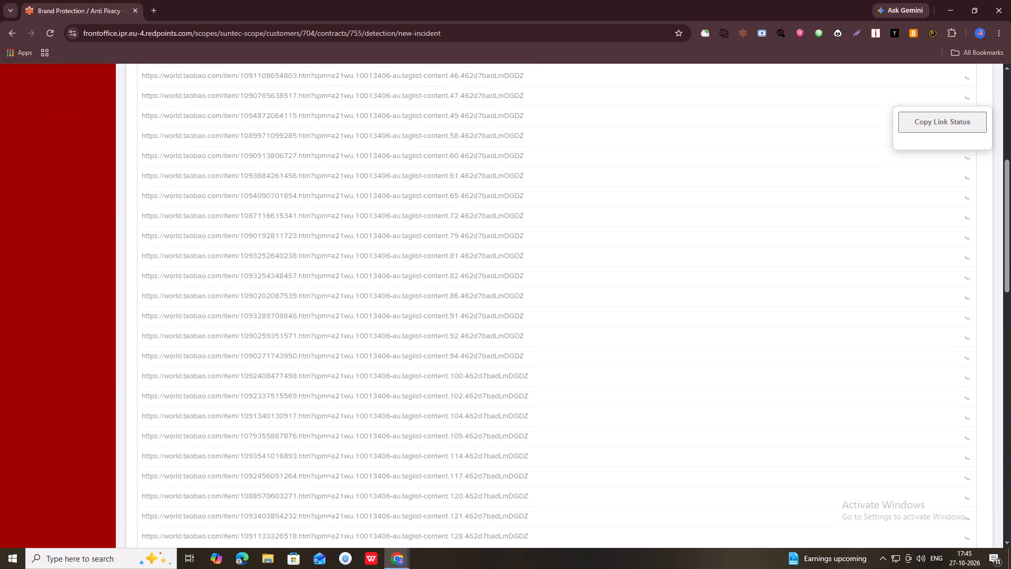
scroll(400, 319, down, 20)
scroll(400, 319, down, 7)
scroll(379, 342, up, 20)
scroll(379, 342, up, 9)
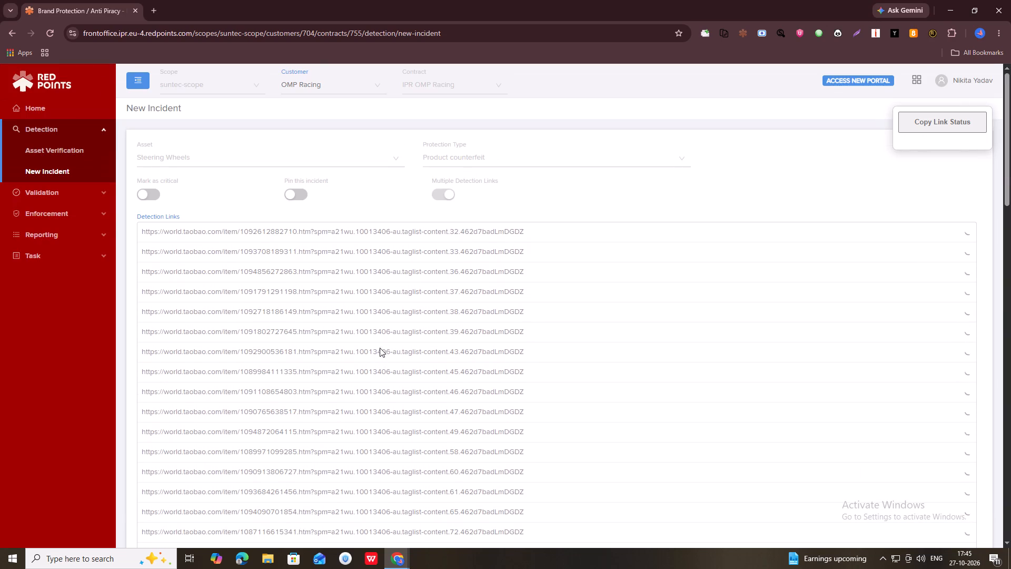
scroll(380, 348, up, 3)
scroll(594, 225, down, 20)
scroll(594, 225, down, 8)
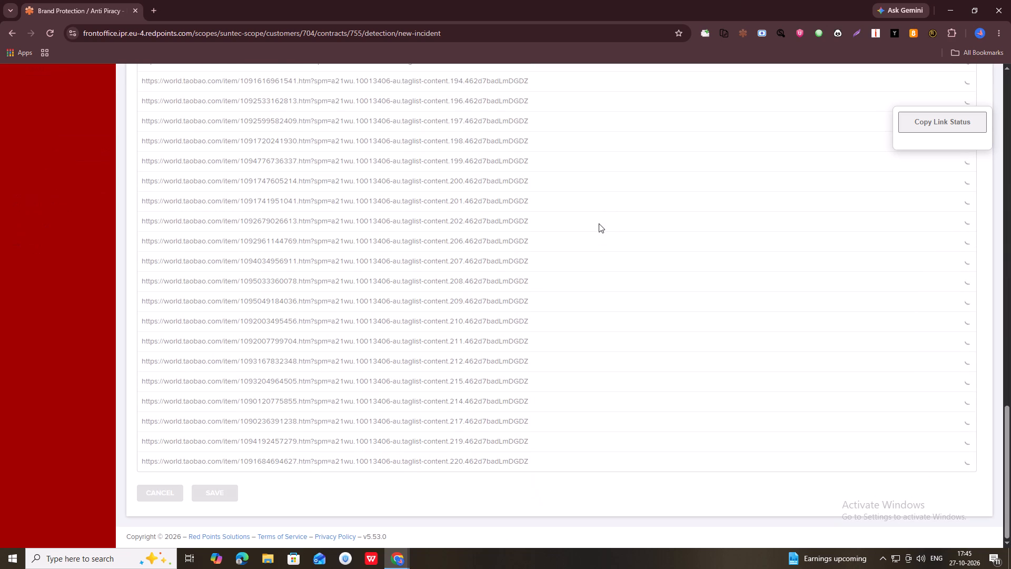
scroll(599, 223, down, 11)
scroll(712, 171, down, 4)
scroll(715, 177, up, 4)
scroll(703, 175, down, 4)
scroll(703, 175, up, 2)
Open the Tuinet brand page, tuinet.app/z/brand/, in a new tab beside the calendar spreadsheet.
key(alt+Tab)
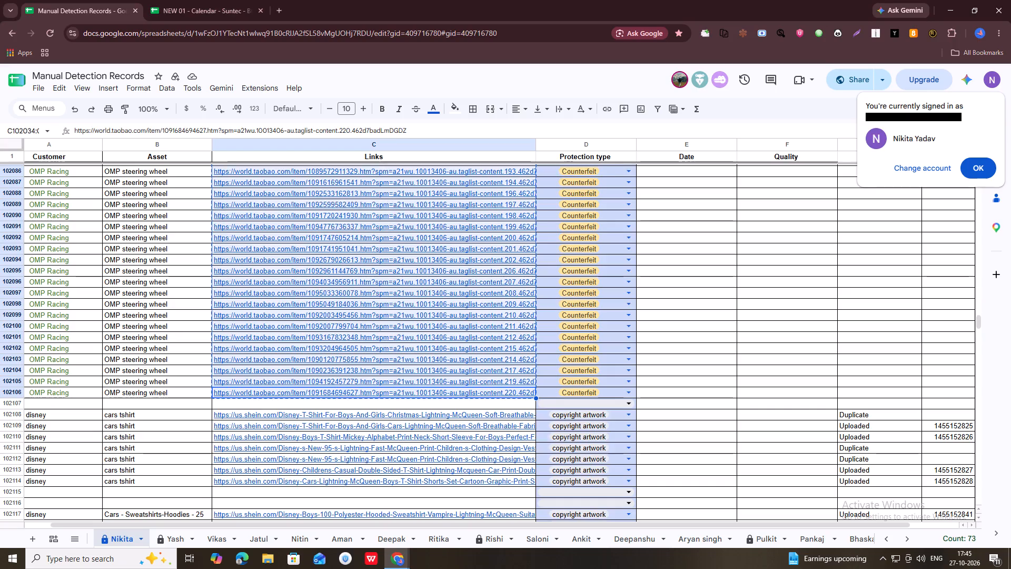
click(214, 0)
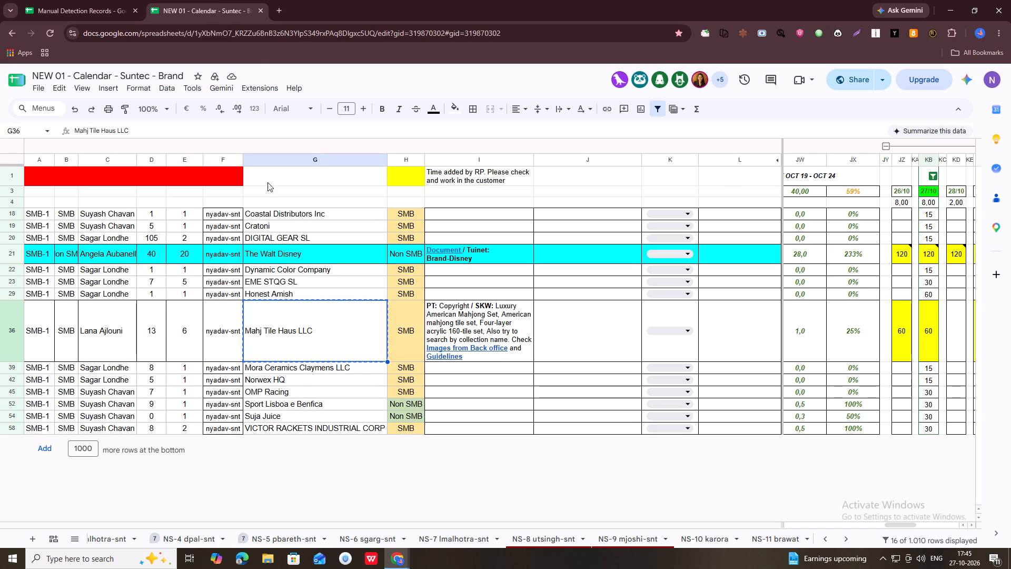
click(274, 0)
text(tui)
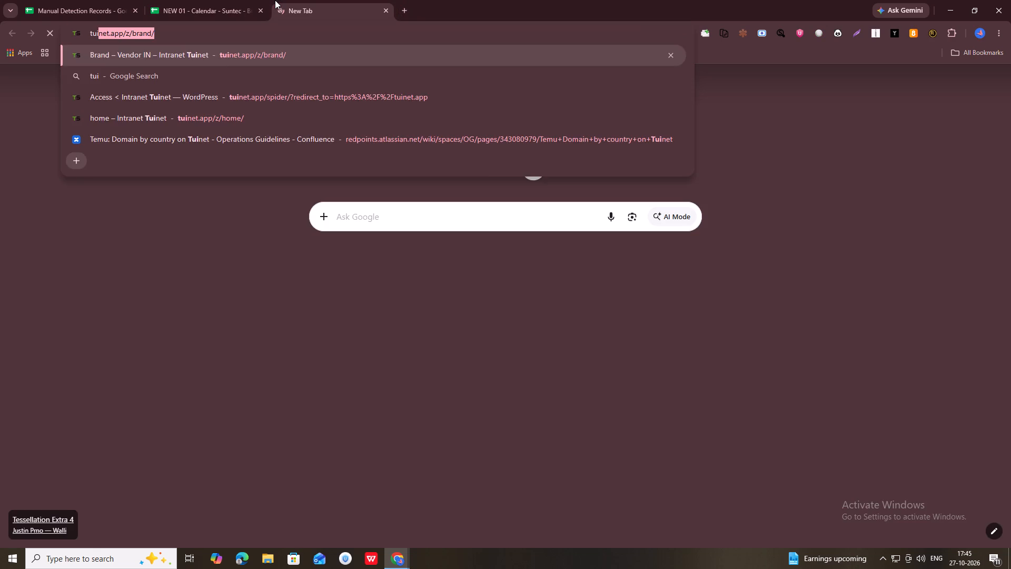
key(Return)
In the FrontOffice window, copy the link status of all the OMP Racing detection links in the saved incident.
key(alt+Tab)
alt+click(587, 269)
scroll(972, 207, up, 1)
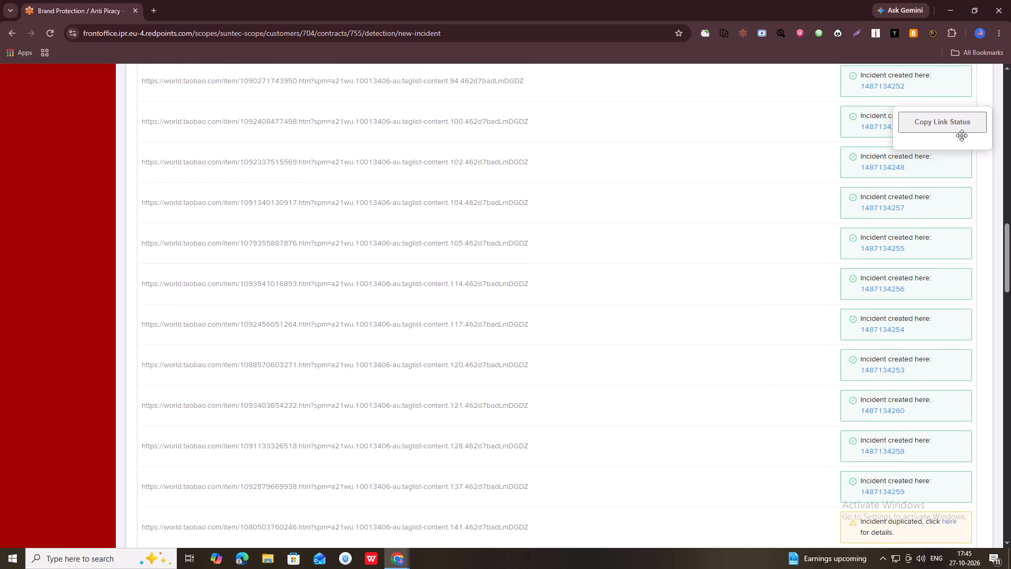
click(962, 135)
click(961, 127)
Return to the Nikita sheet of Manual Detection Records at the first OMP Racing row, 102034.
key(alt+Tab)
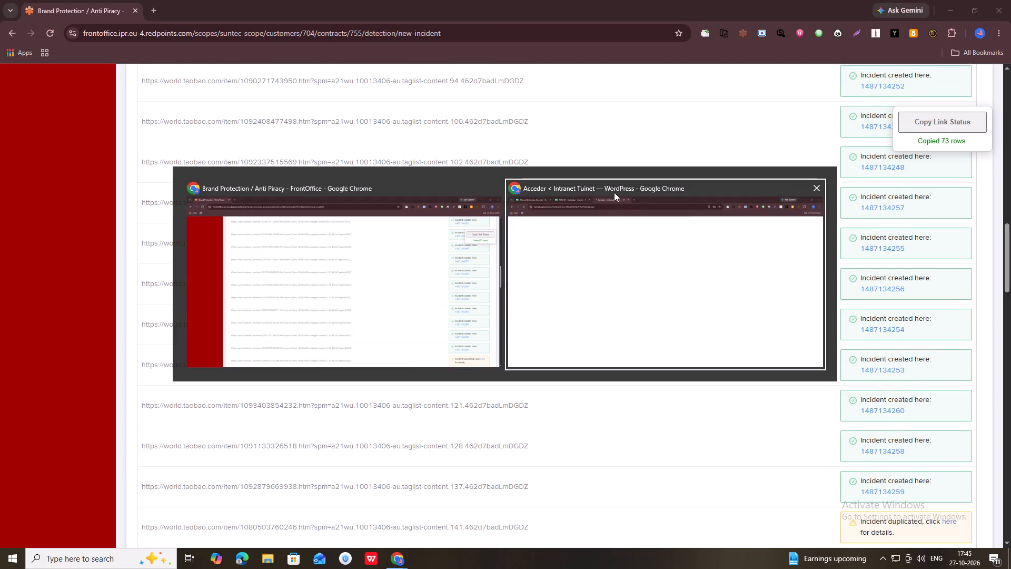
alt+click(614, 192)
alt+click(573, 223)
click(120, 0)
scroll(341, 307, down, 2)
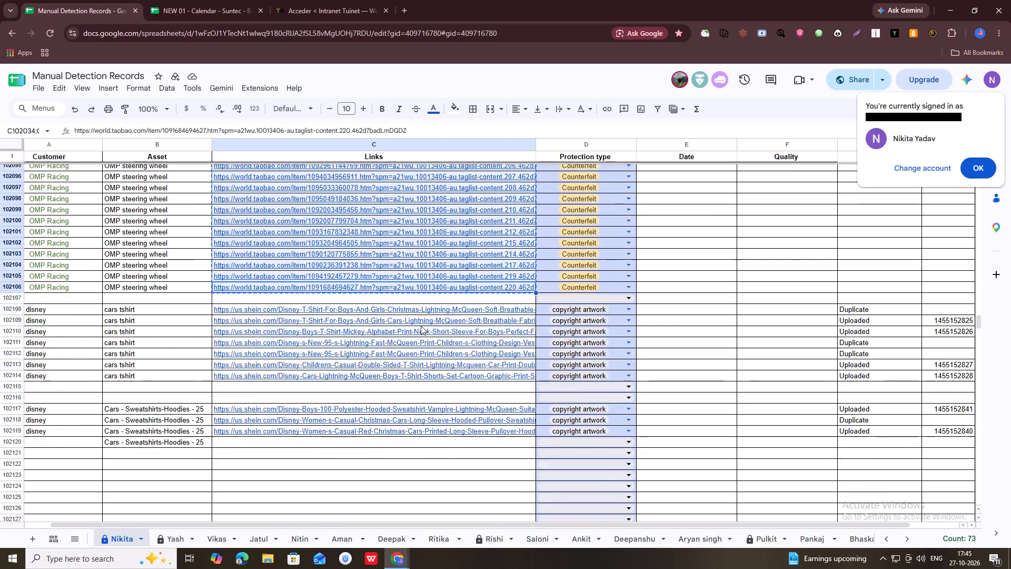
scroll(531, 338, up, 20)
scroll(748, 331, down, 4)
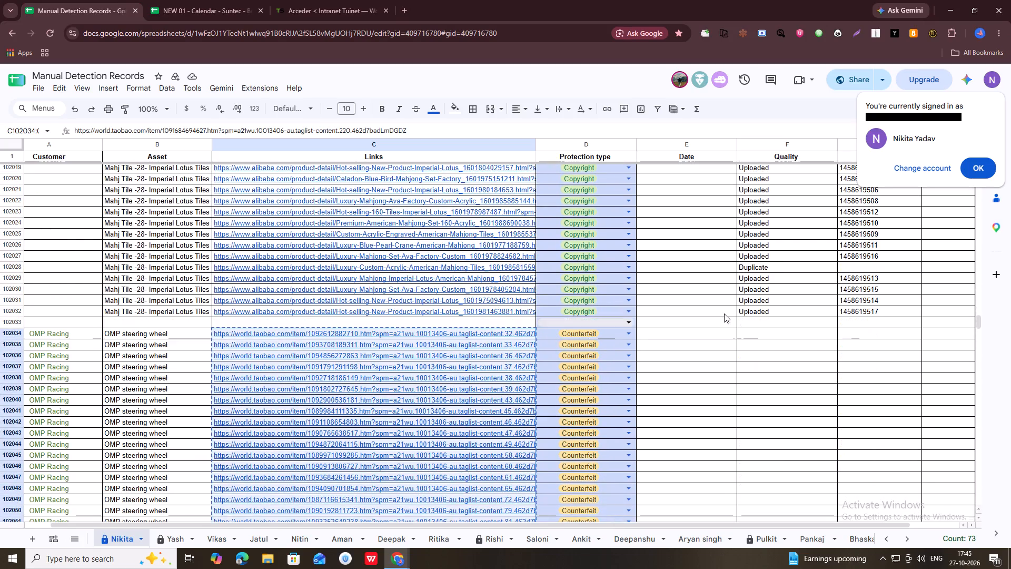
click(695, 325)
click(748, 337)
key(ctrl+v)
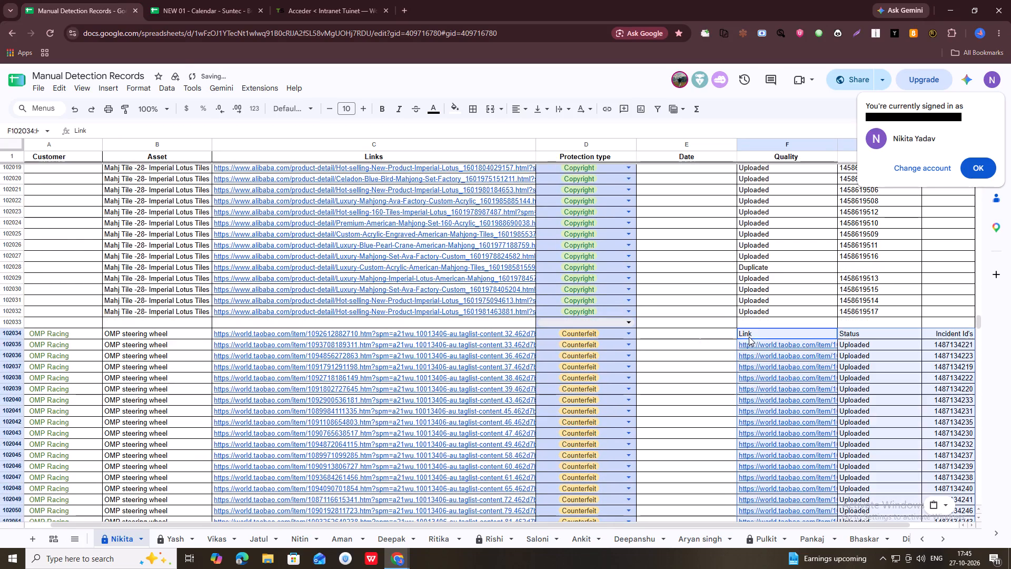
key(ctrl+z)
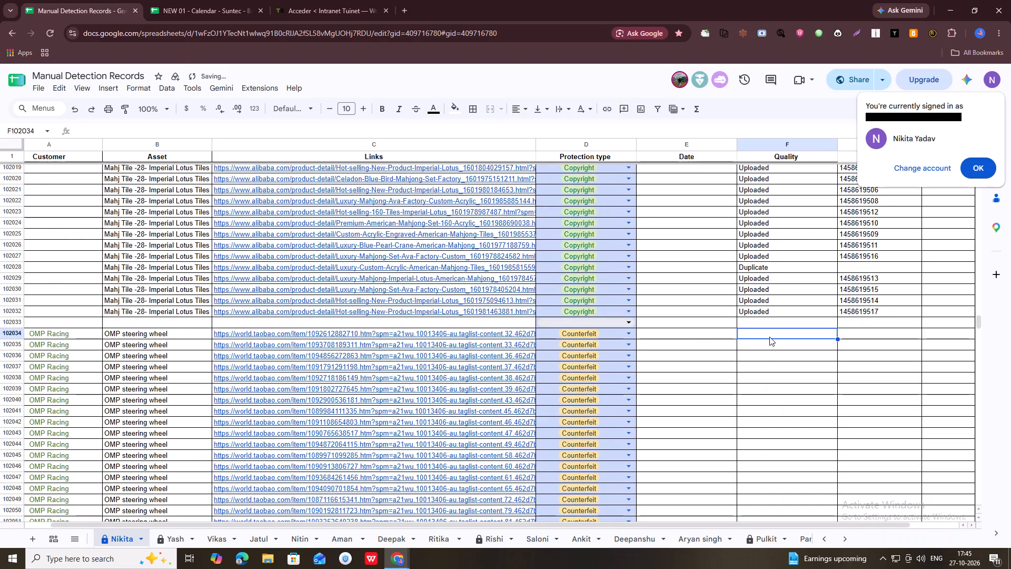
Paste the copied link statuses starting at F102033, and clear the pasted header row and the pasted links in column F.
click(776, 325)
key(ctrl+v)
drag(791, 322, 970, 323)
key(BackSpace)
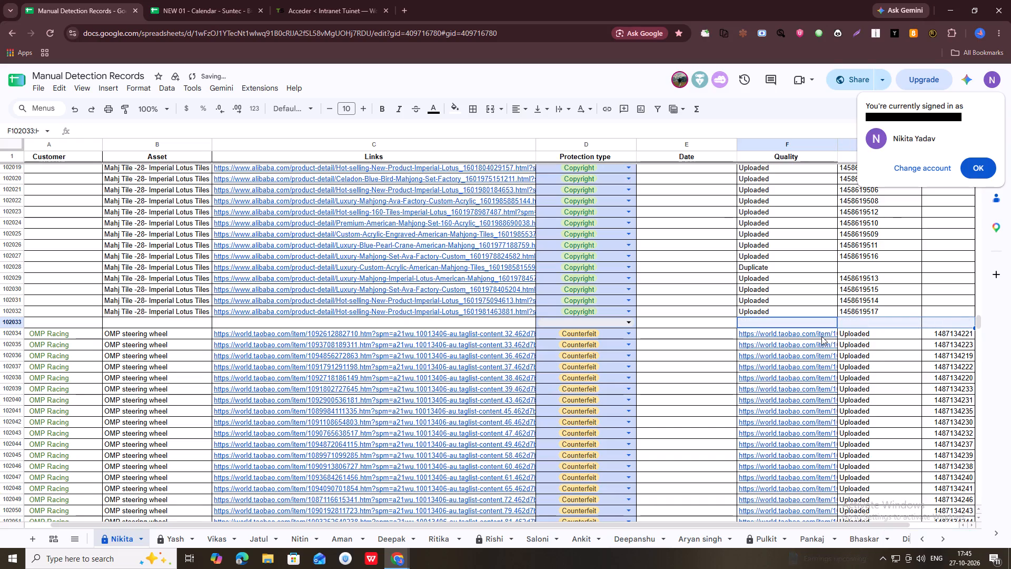
click(821, 335)
key(ctrl+shift+Down)
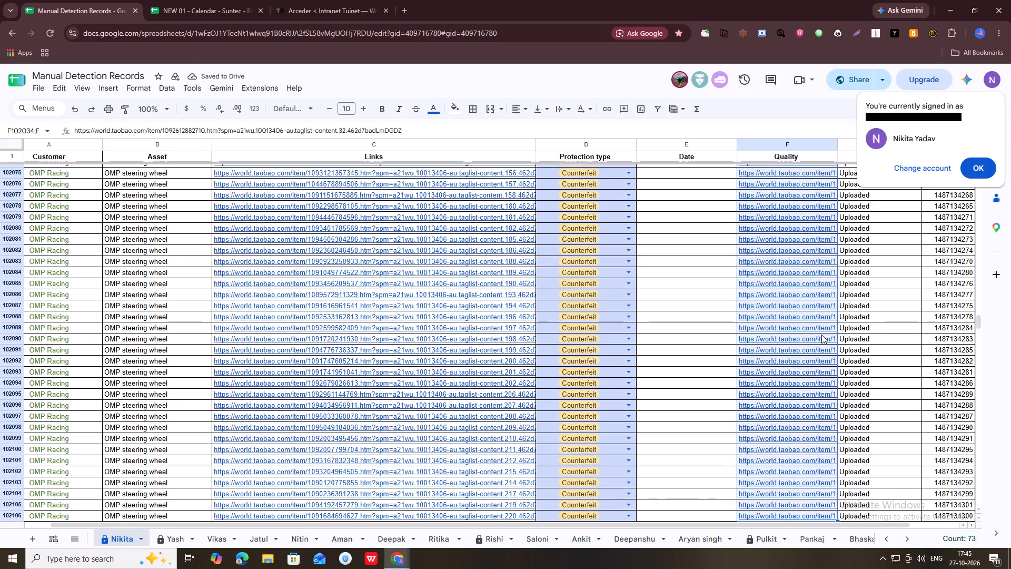
key(BackSpace)
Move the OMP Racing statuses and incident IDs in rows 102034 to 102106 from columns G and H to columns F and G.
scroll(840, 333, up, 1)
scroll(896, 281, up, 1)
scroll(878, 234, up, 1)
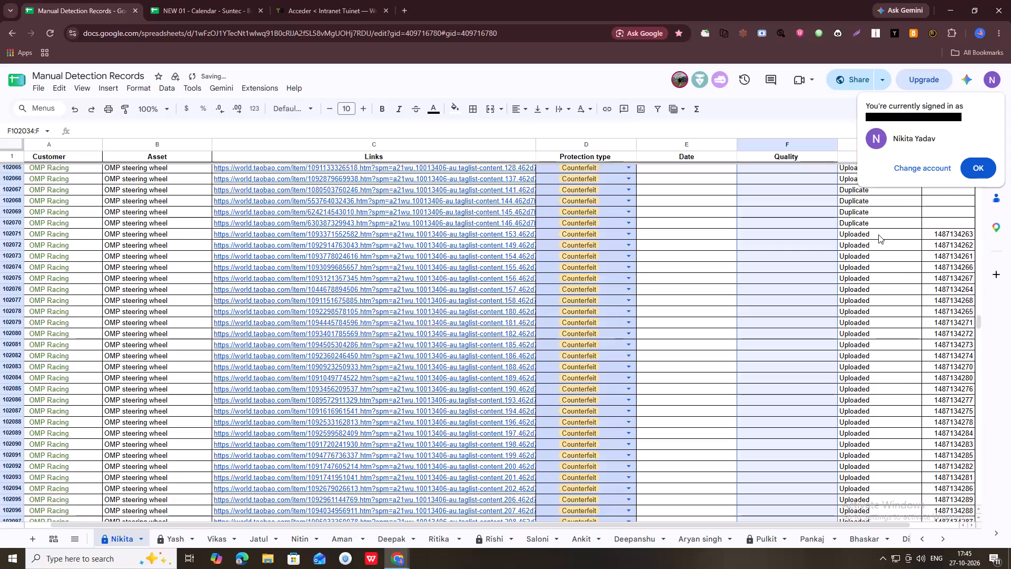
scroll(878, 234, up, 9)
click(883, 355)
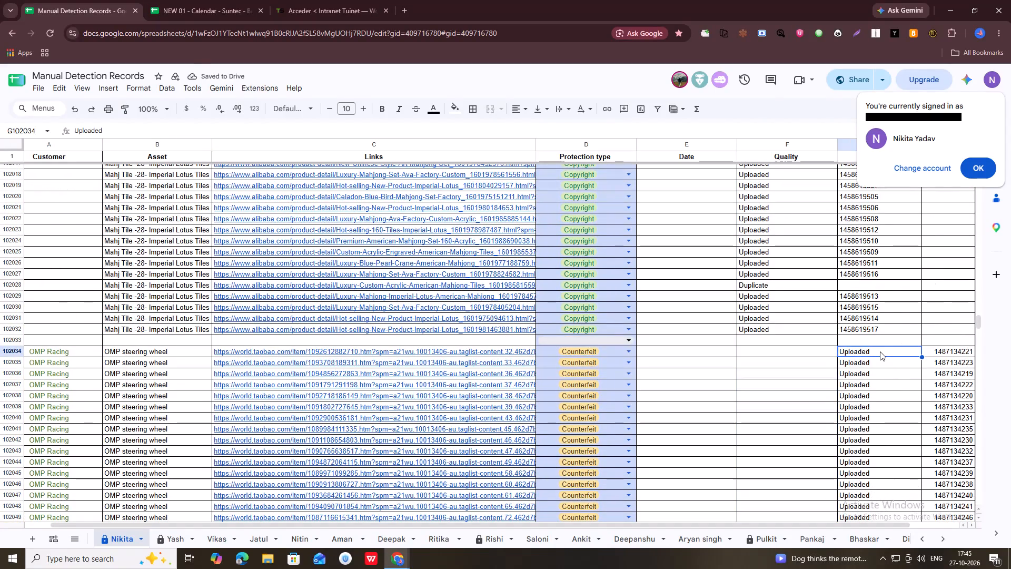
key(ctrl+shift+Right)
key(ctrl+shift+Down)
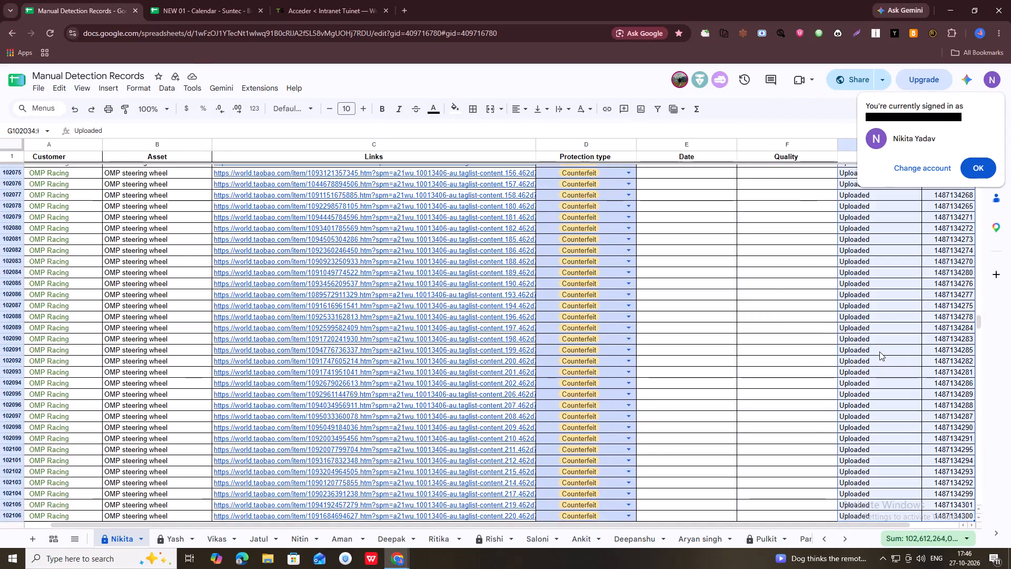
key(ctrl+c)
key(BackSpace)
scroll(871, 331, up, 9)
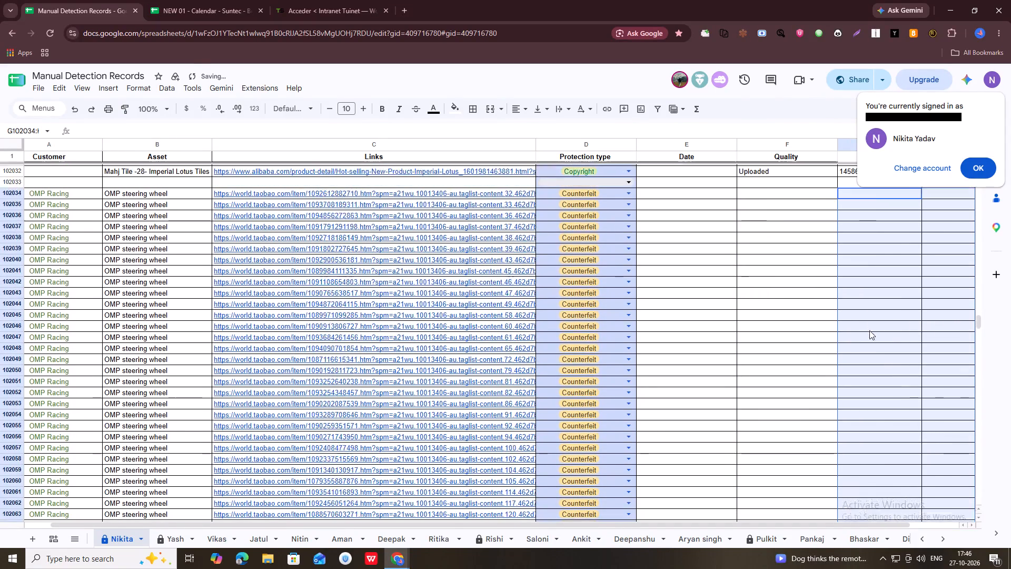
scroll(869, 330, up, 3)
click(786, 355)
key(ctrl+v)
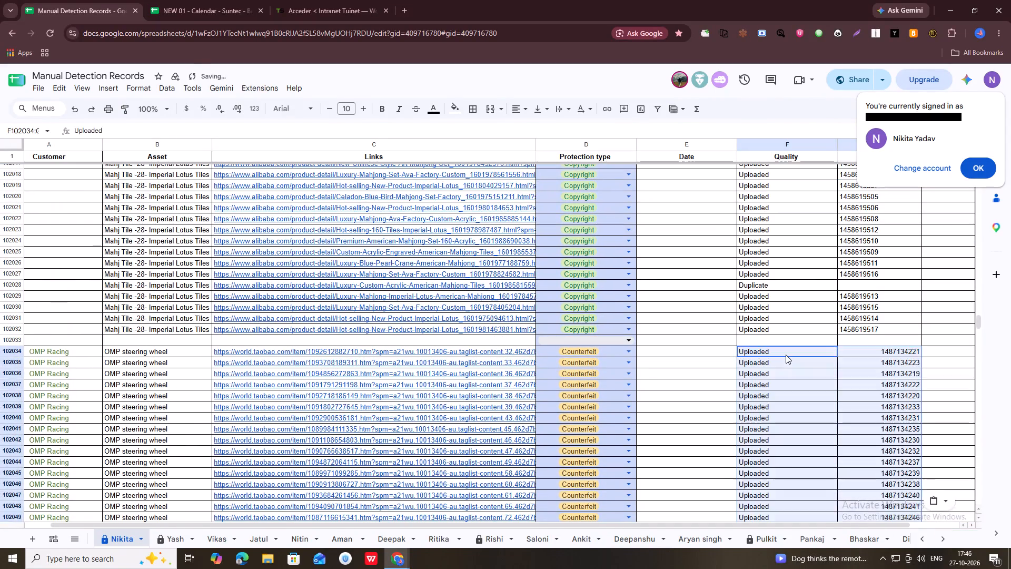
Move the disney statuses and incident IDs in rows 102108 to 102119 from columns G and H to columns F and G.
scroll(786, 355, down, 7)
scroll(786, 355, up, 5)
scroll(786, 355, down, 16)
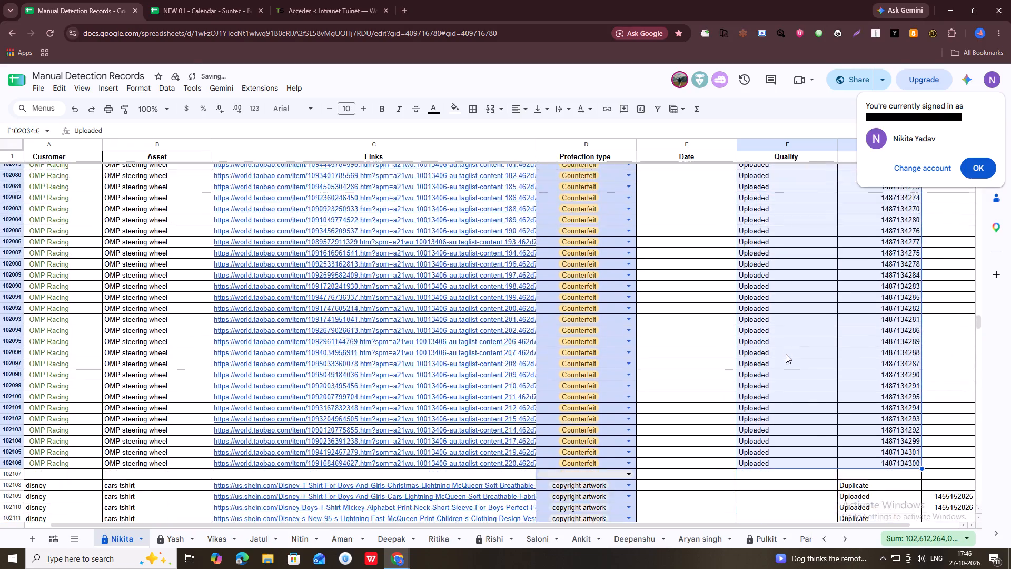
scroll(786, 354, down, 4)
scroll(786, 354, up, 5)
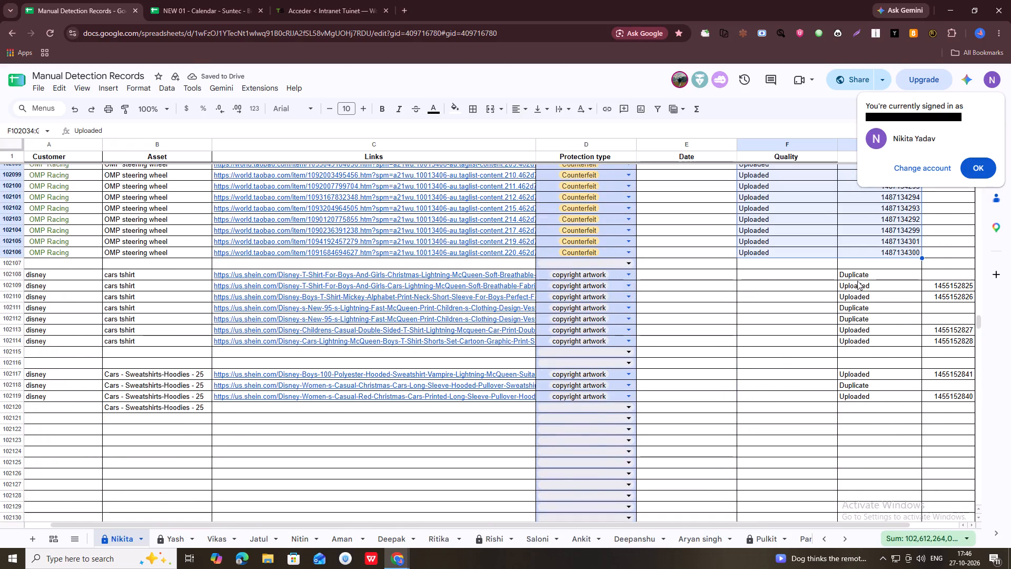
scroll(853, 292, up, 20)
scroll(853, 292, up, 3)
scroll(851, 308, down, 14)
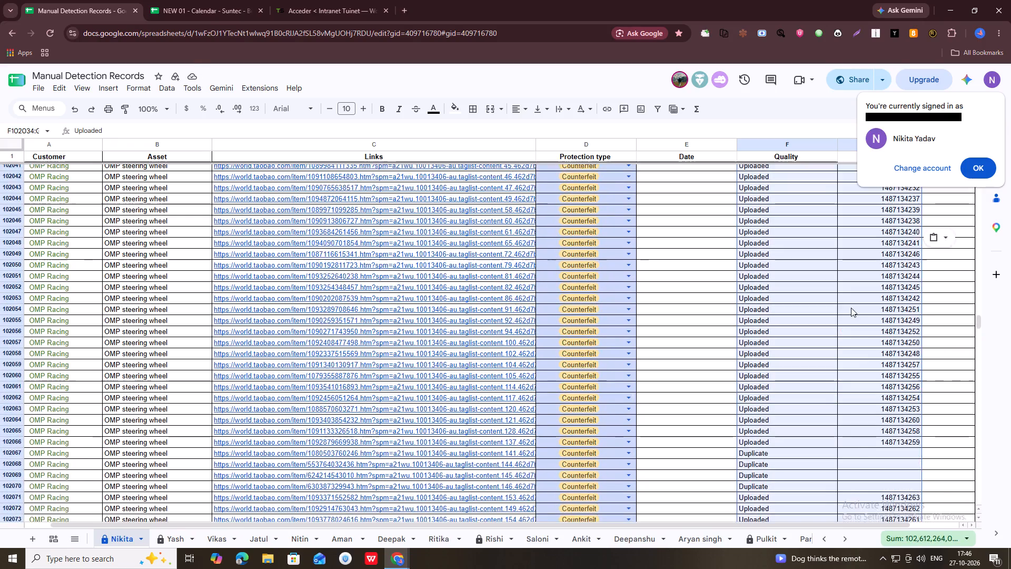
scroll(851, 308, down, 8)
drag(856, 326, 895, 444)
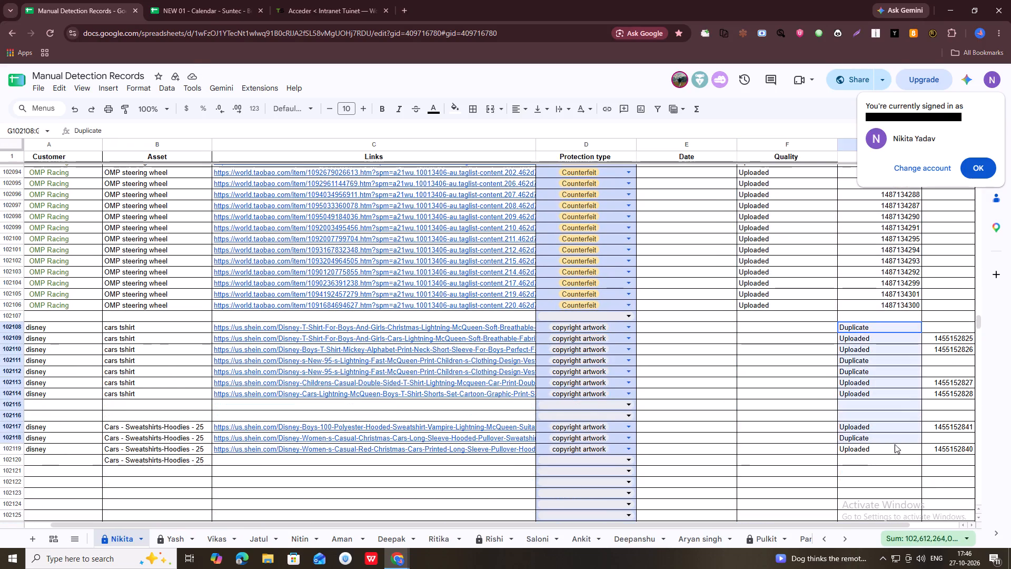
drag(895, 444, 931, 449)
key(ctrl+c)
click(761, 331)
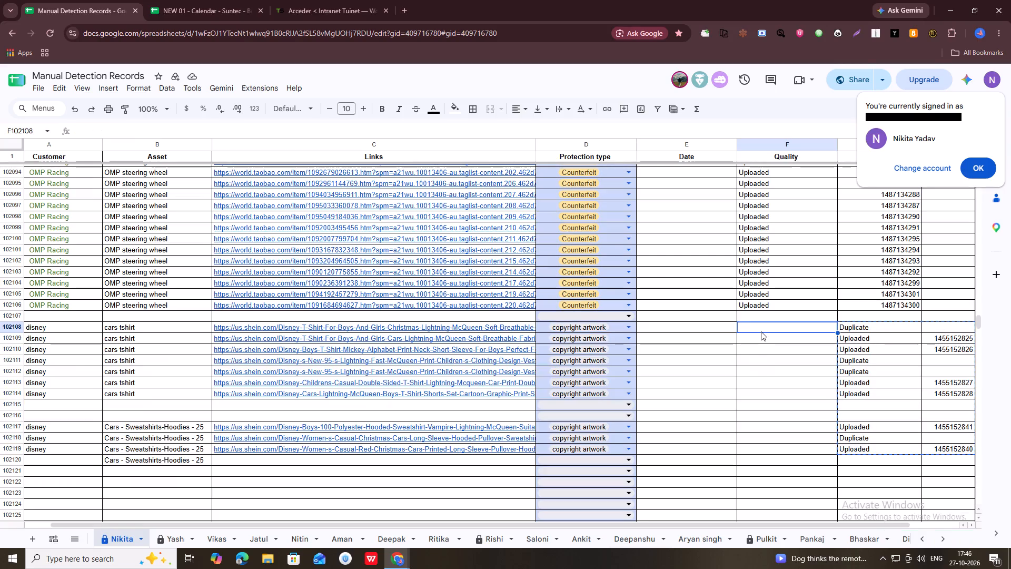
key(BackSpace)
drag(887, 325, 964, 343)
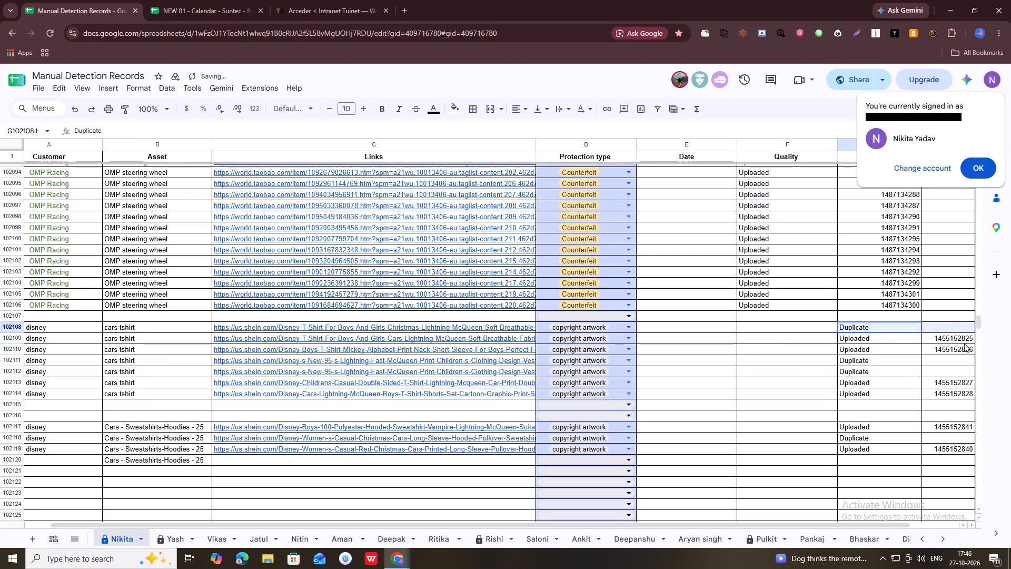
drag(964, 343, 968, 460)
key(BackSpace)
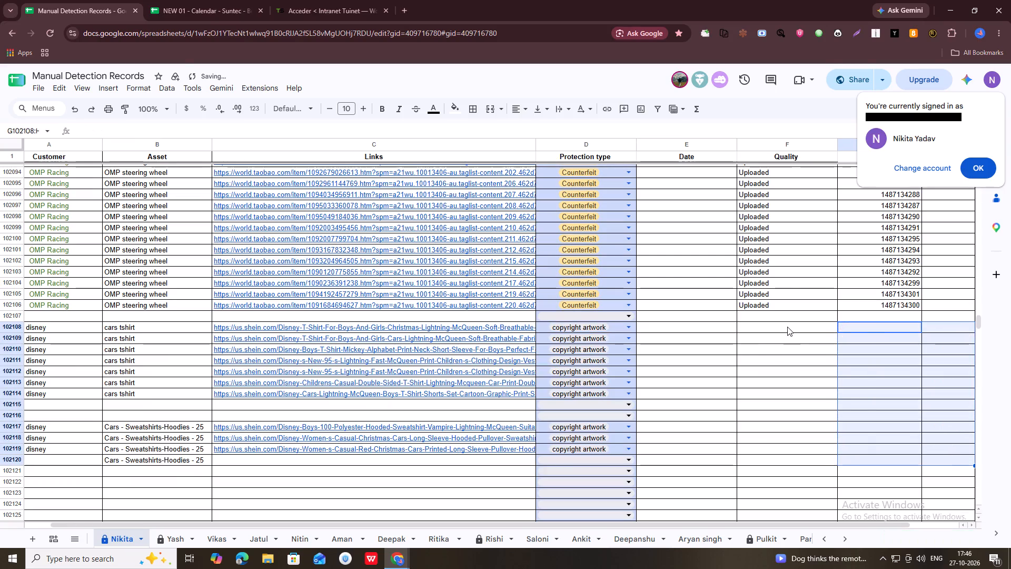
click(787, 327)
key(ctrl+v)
Check which columns hold the statuses and incident IDs from row 102119 back up through the Mahj Tile, victor racket and Walt Disney rows.
click(897, 450)
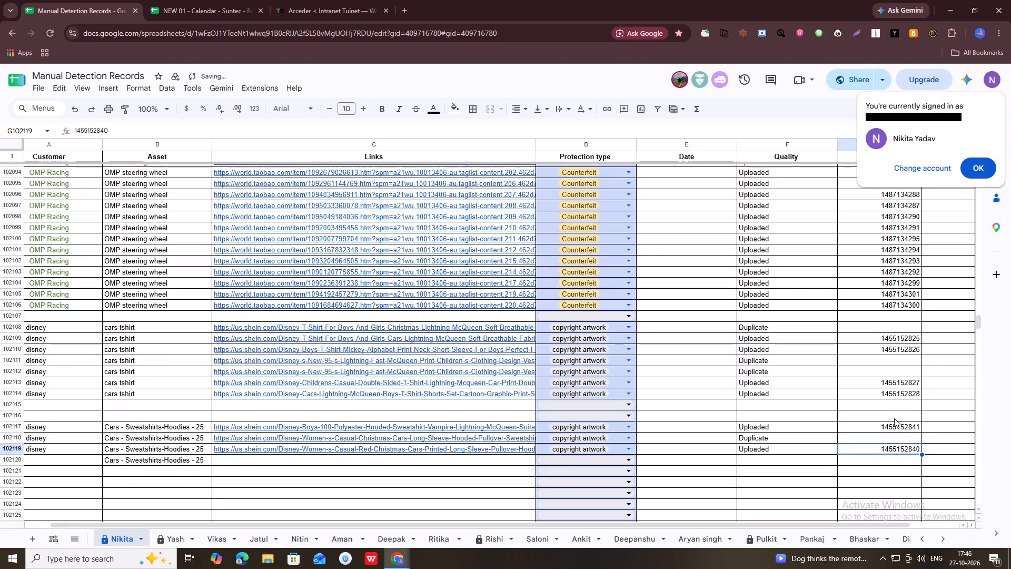
key(ctrl+shift+Up)
key(ctrl+shift+Up)
key(ctrl+shift+Up)
key(ctrl+shift+Up)
key(ctrl+shift+Up)
key(ctrl+shift+Up)
key(ctrl+shift+Up)
key(ctrl+shift+Up)
key(ctrl+shift+Up)
key(ctrl+shift+Up)
key(ctrl+shift+Up)
key(ctrl+shift+Up)
key(ctrl+shift+Up)
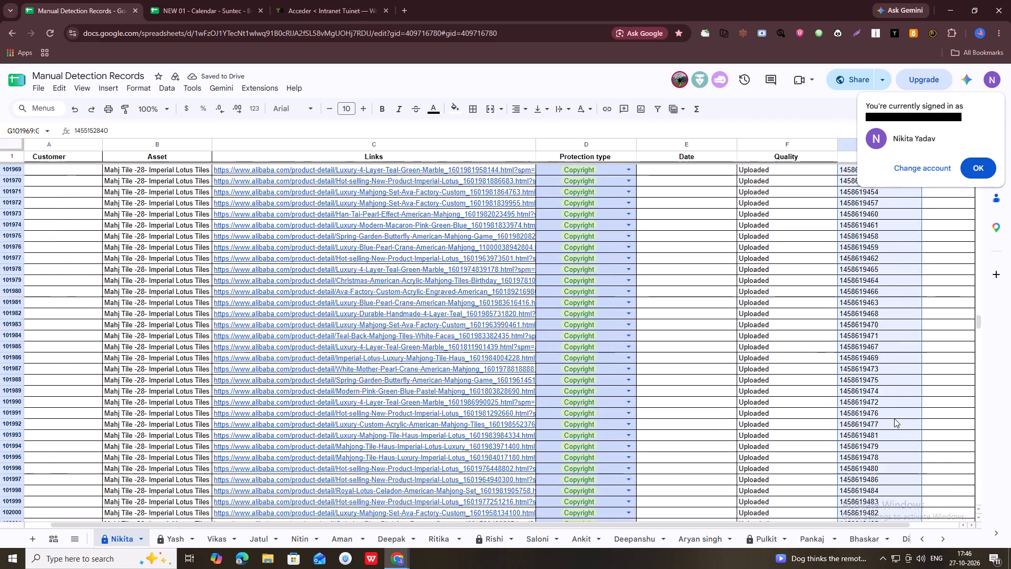
key(ctrl+shift+Up)
key(ctrl+shift+Up)
key(ctrl+shift+Up)
key(ctrl+shift+Up)
key(ctrl+shift+Up)
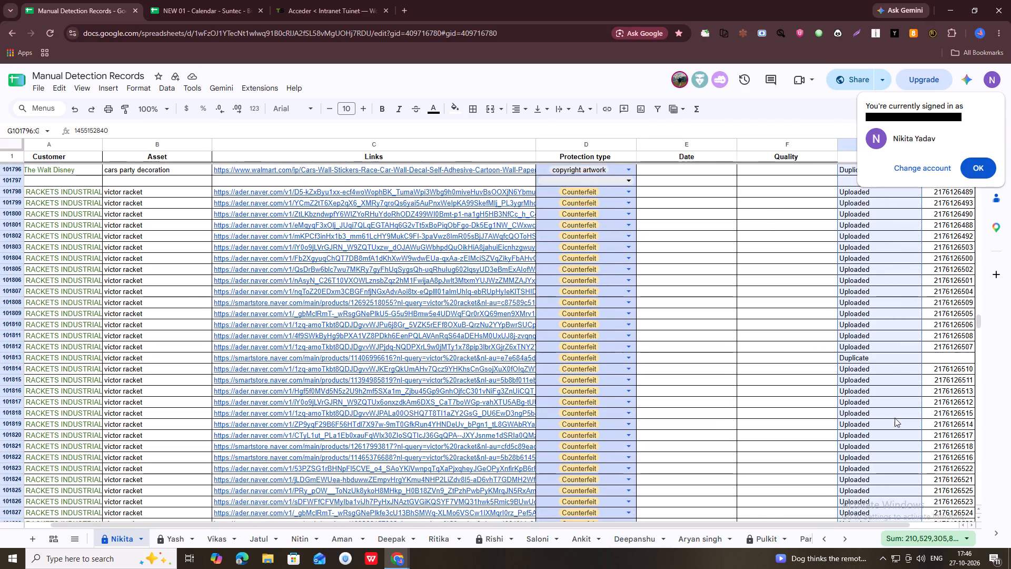
scroll(881, 266, up, 5)
scroll(909, 335, down, 2)
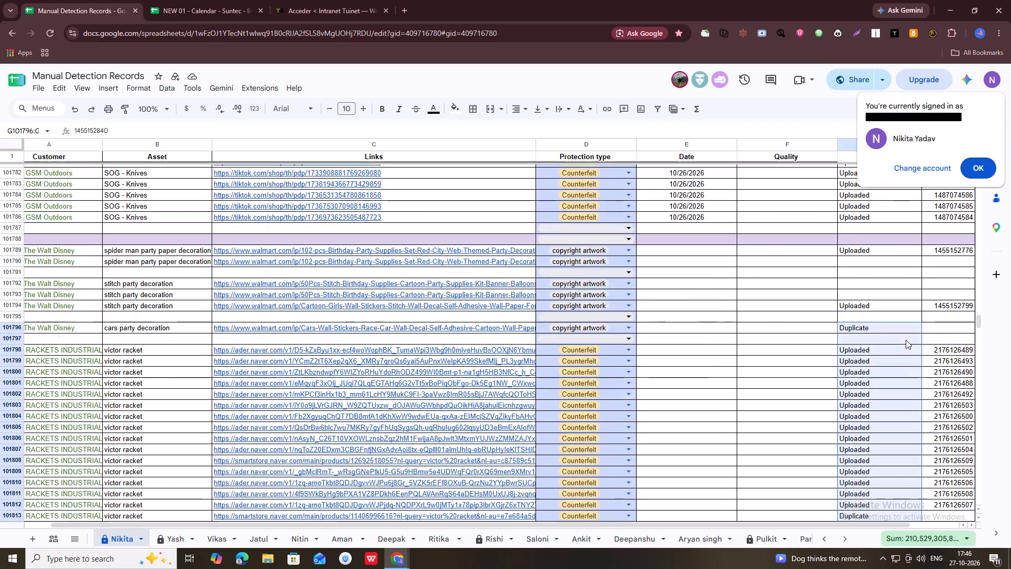
scroll(896, 331, down, 20)
scroll(896, 331, down, 4)
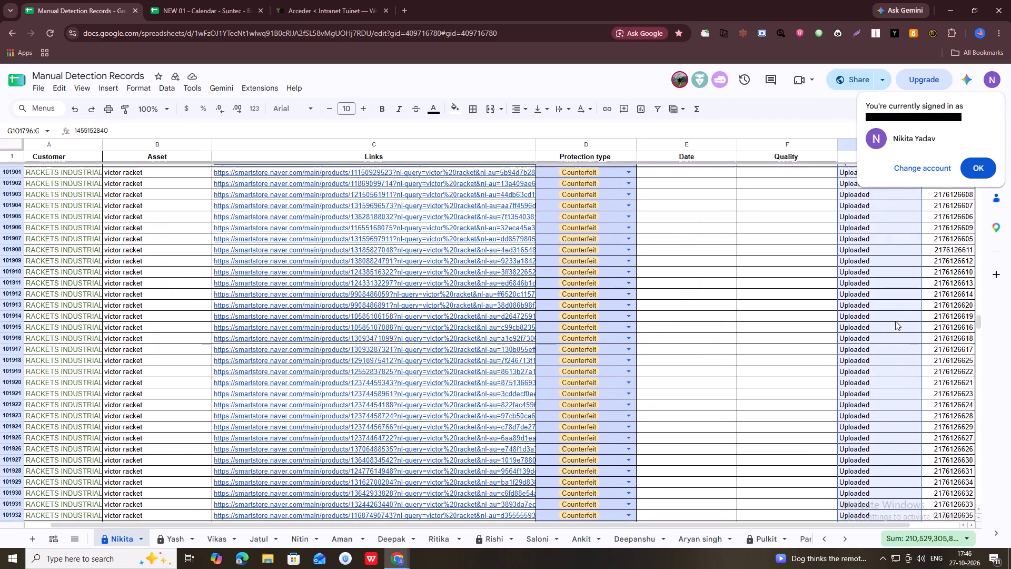
scroll(895, 321, down, 14)
scroll(895, 320, up, 2)
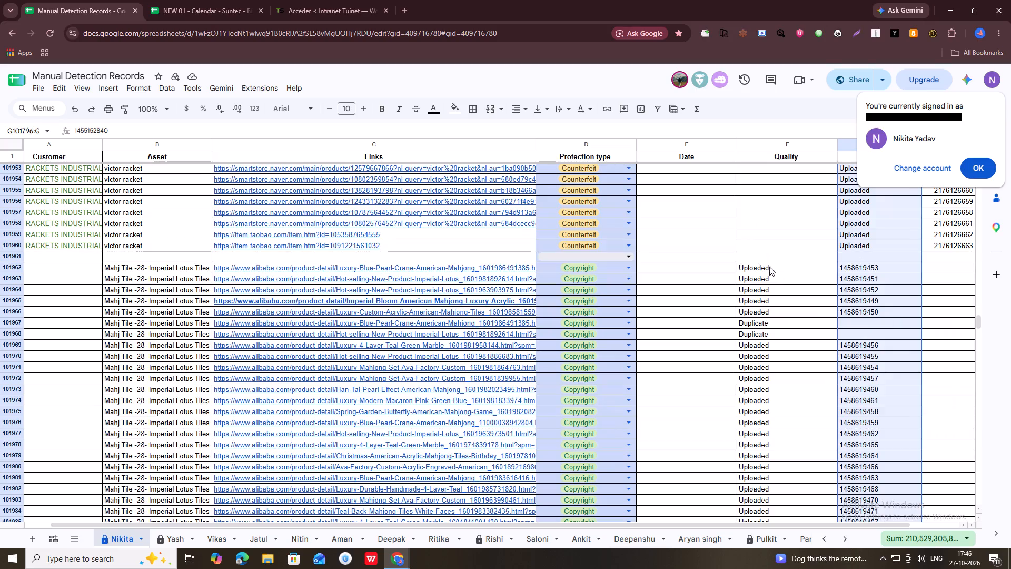
Move the statuses and incident IDs in rows 101962 to 102119 from columns F and G to columns G and H.
drag(769, 267, 831, 565)
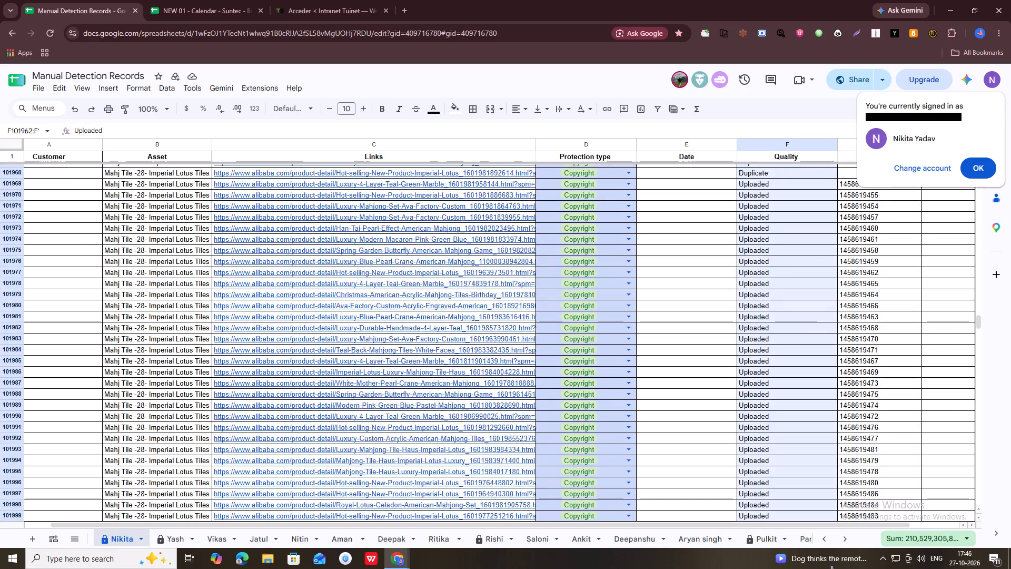
drag(831, 565, 895, 558)
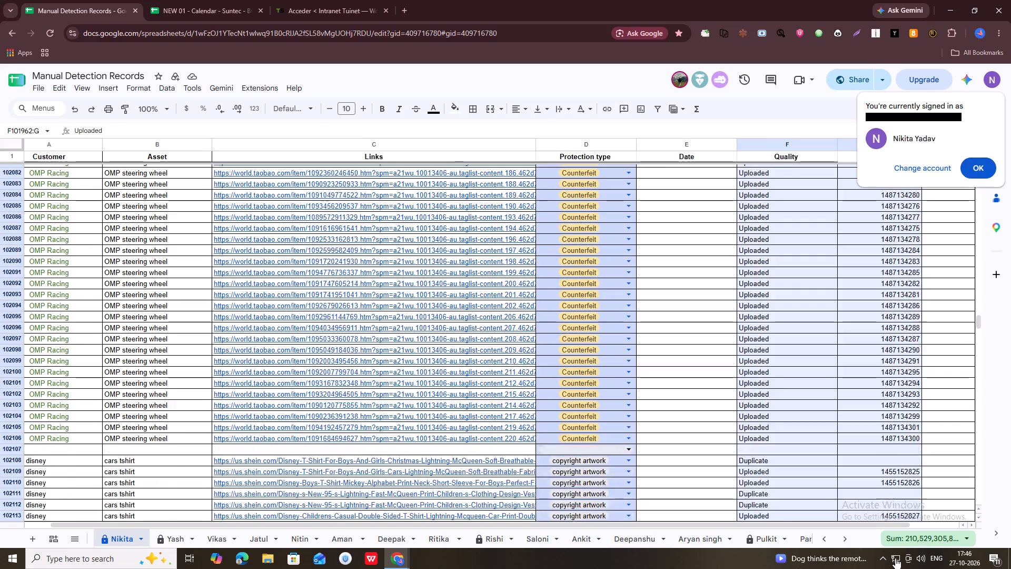
drag(895, 558, 905, 388)
key(ctrl+c)
key(BackSpace)
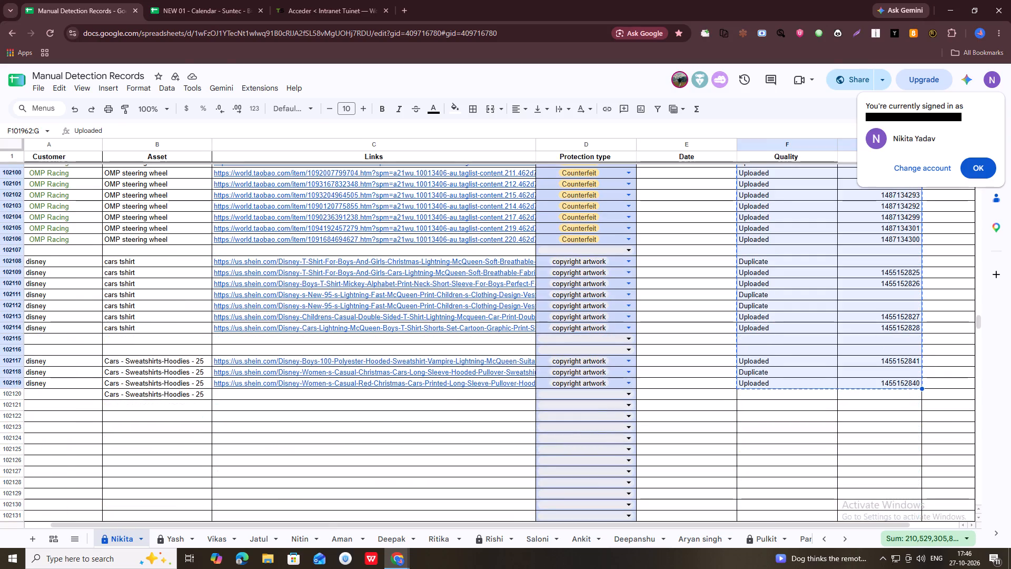
scroll(905, 388, up, 20)
scroll(905, 388, up, 19)
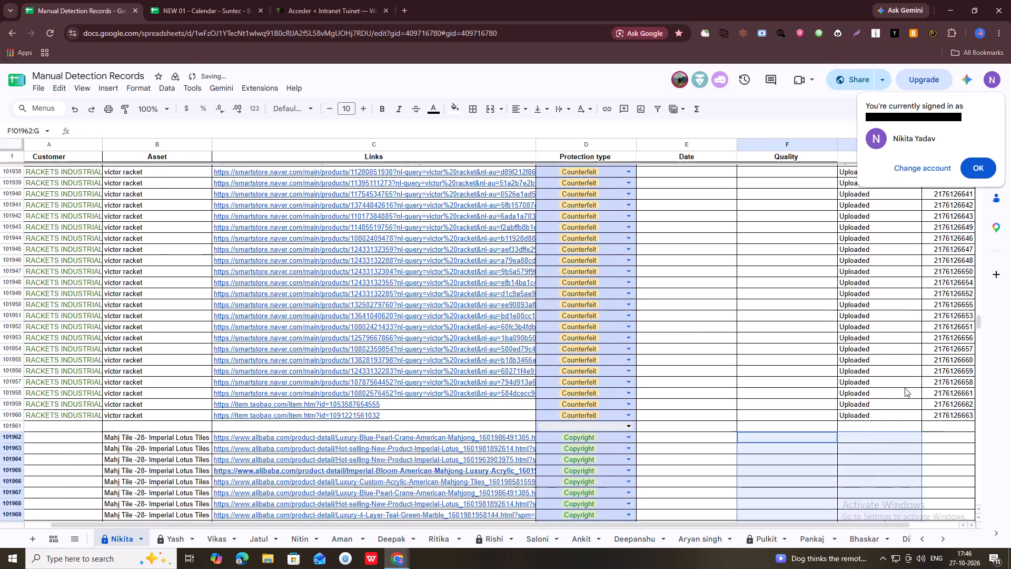
scroll(905, 388, down, 6)
click(863, 387)
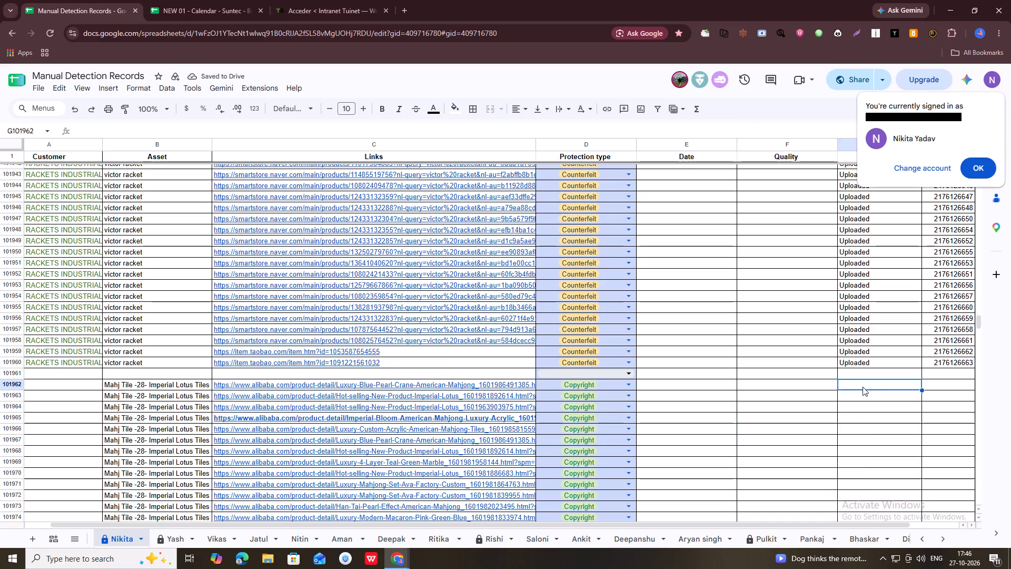
key(ctrl+v)
scroll(873, 377, down, 20)
scroll(873, 377, down, 5)
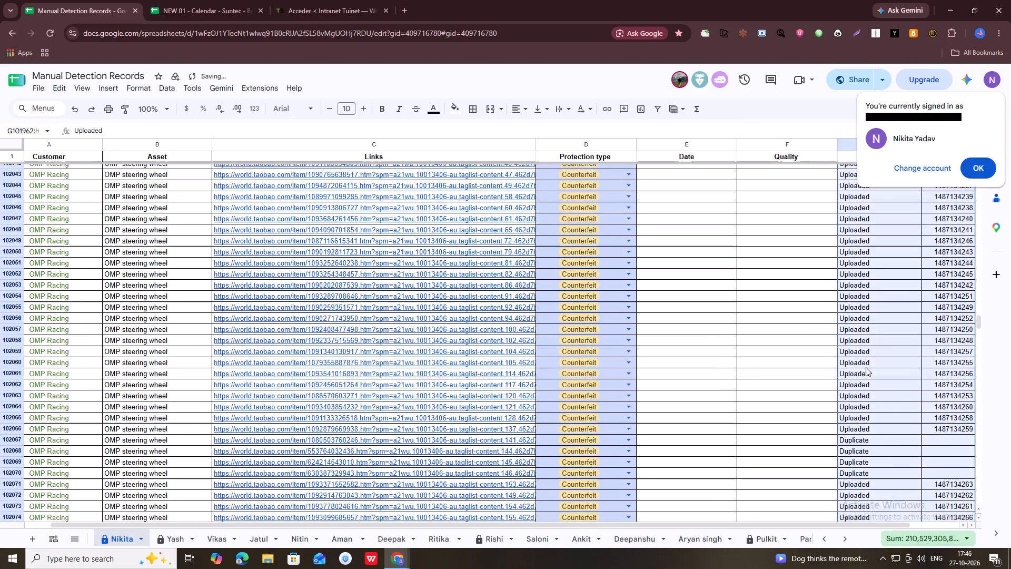
scroll(866, 367, down, 11)
scroll(871, 360, up, 2)
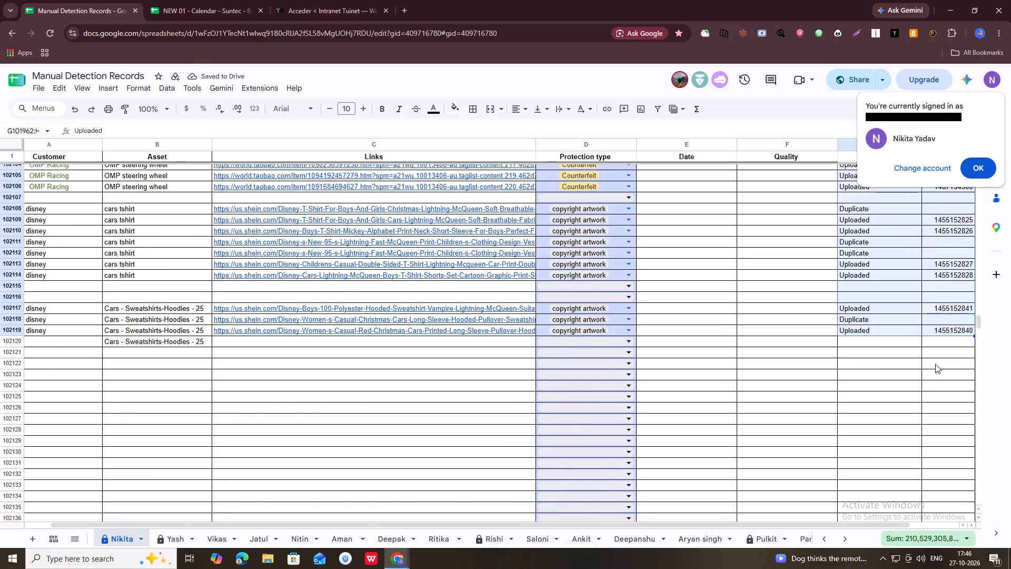
Count the incident IDs in column H from row 102119 up to the first undated The Walt Disney row, 101789.
click(940, 329)
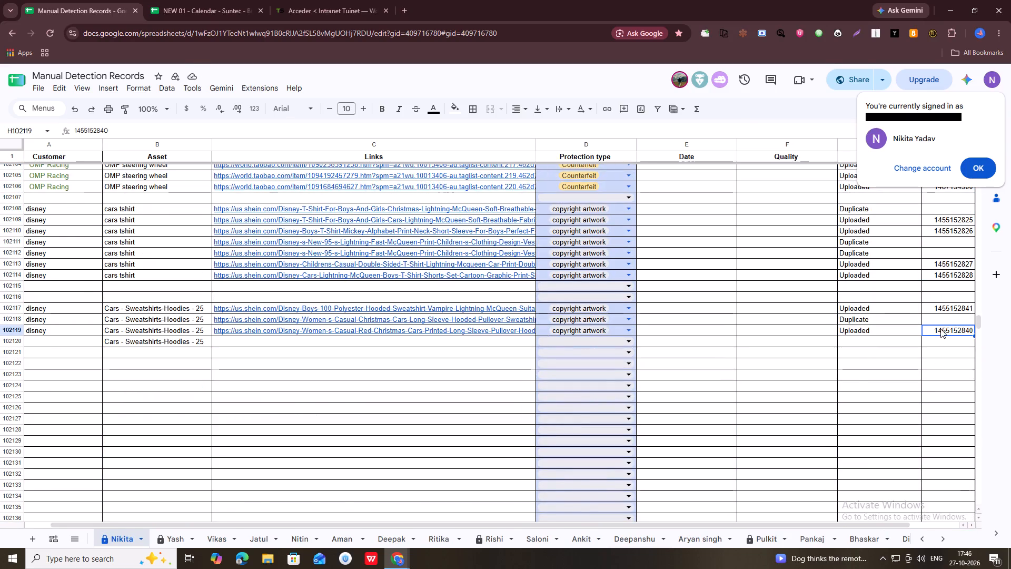
key(ctrl+shift+Up)
key(ctrl+shift+Up)
key(ctrl+shift+Up)
key(ctrl+shift+Up)
key(ctrl+shift+Up)
key(ctrl+shift+Up)
key(ctrl+shift+Up)
key(ctrl+shift+Up)
key(ctrl+shift+Up)
key(ctrl+shift+Up)
key(ctrl+shift+Up)
key(ctrl+shift+Up)
key(ctrl+shift+Up)
key(ctrl+shift+Up)
key(ctrl+shift+Up)
key(ctrl+shift+Up)
key(ctrl+shift+Up)
key(ctrl+shift+Up)
key(ctrl+shift+Up)
key(ctrl+shift+Up)
key(ctrl+shift+Up)
key(ctrl+shift+Up)
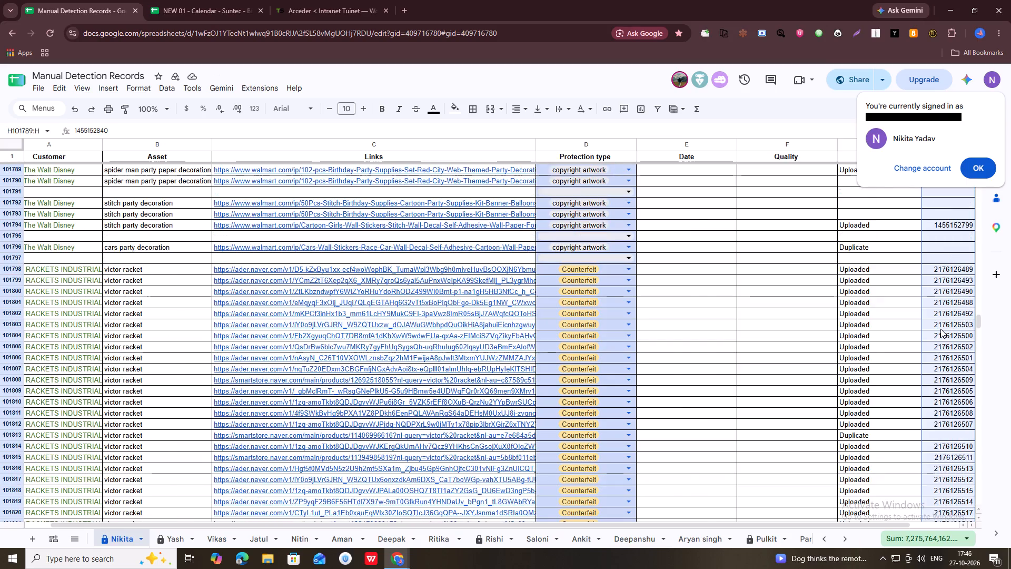
key(ctrl+shift+Up)
key(ctrl+shift+Up)
key(ctrl+shift+Up)
key(ctrl+shift+Down)
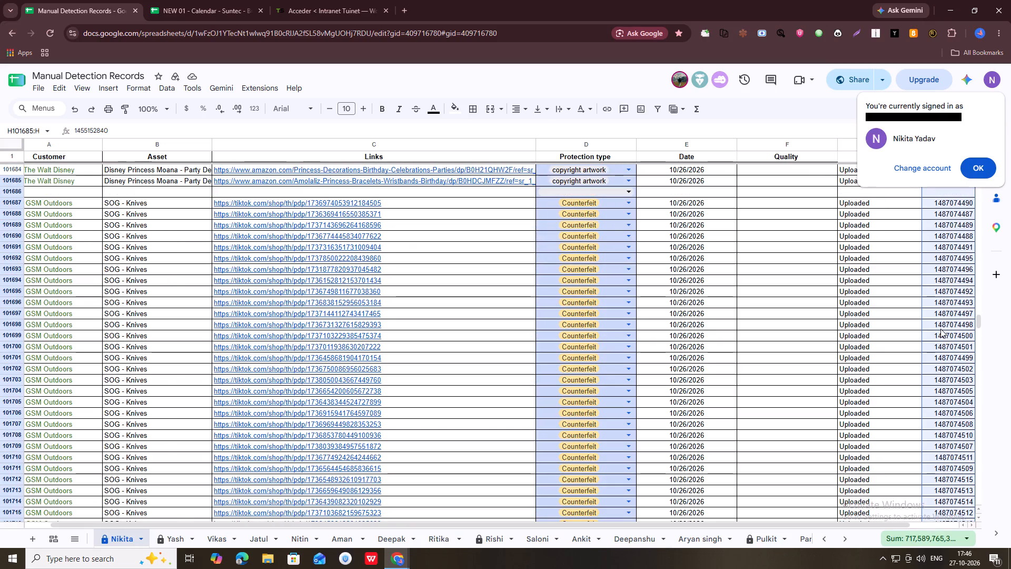
key(ctrl+shift+Down)
key(ctrl+shift+Down)
key(ctrl+shift+Down)
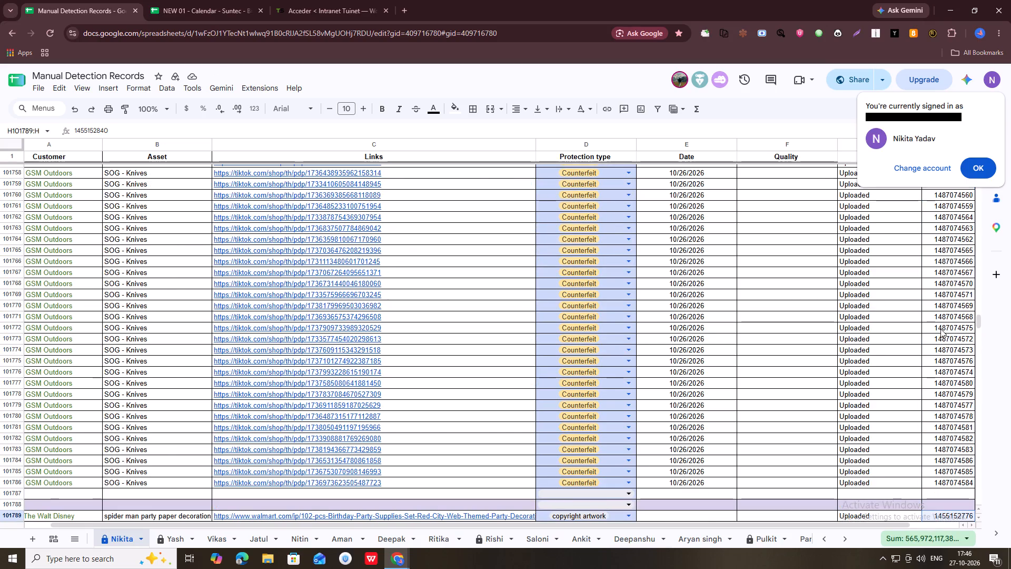
scroll(855, 436, down, 5)
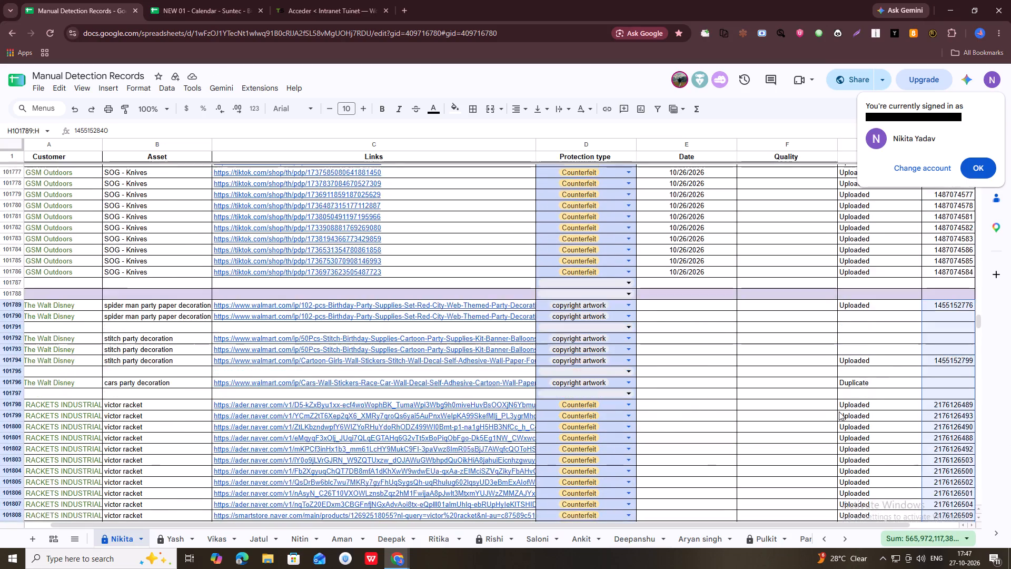
scroll(839, 411, down, 2)
click(946, 543)
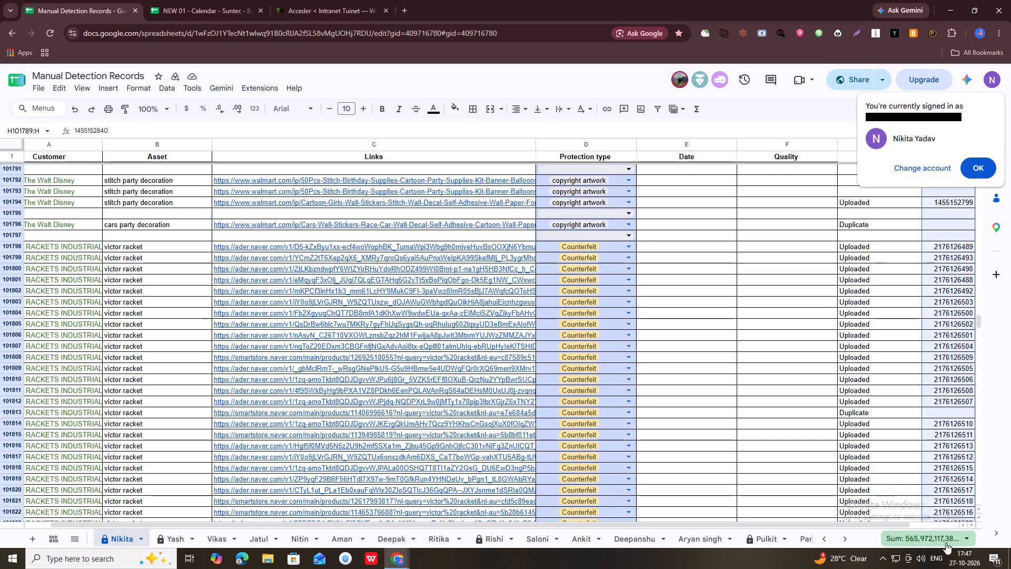
click(916, 514)
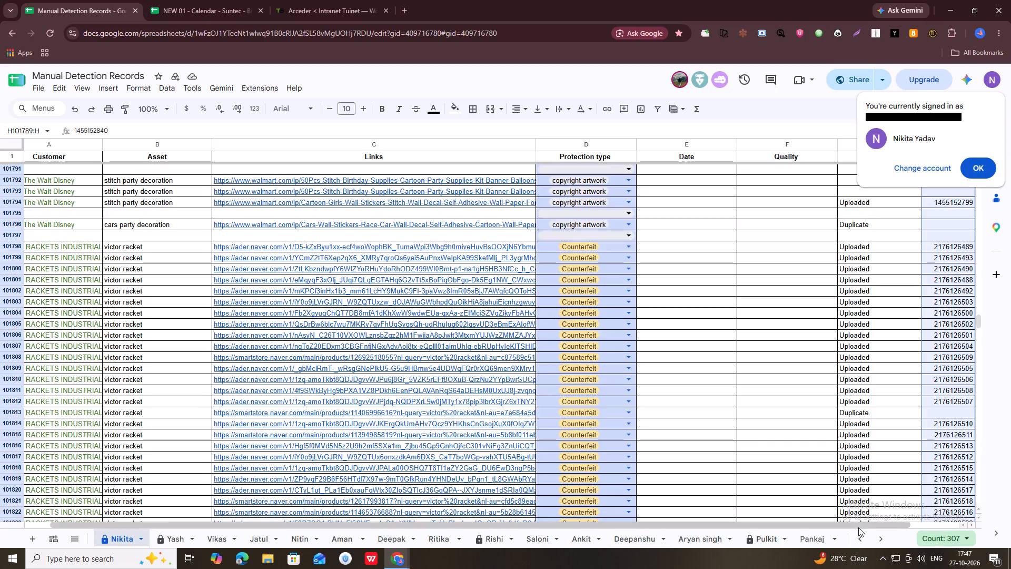
Review the selected range of statuses and incident IDs from row 101789 down to row 102119.
scroll(829, 443, down, 7)
scroll(829, 443, up, 10)
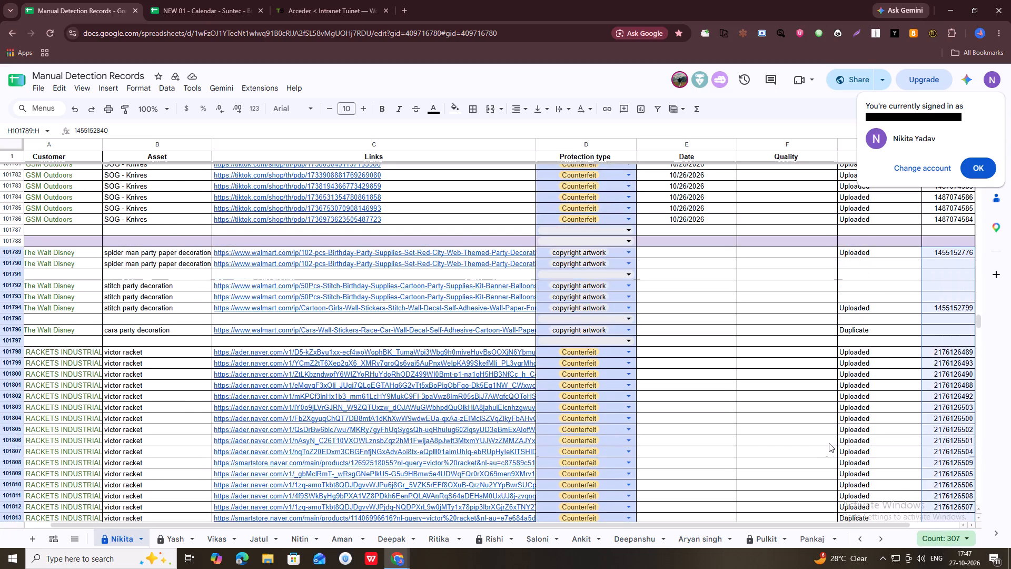
scroll(829, 443, down, 12)
scroll(828, 436, up, 1)
scroll(828, 436, down, 18)
scroll(828, 436, up, 1)
scroll(828, 436, down, 13)
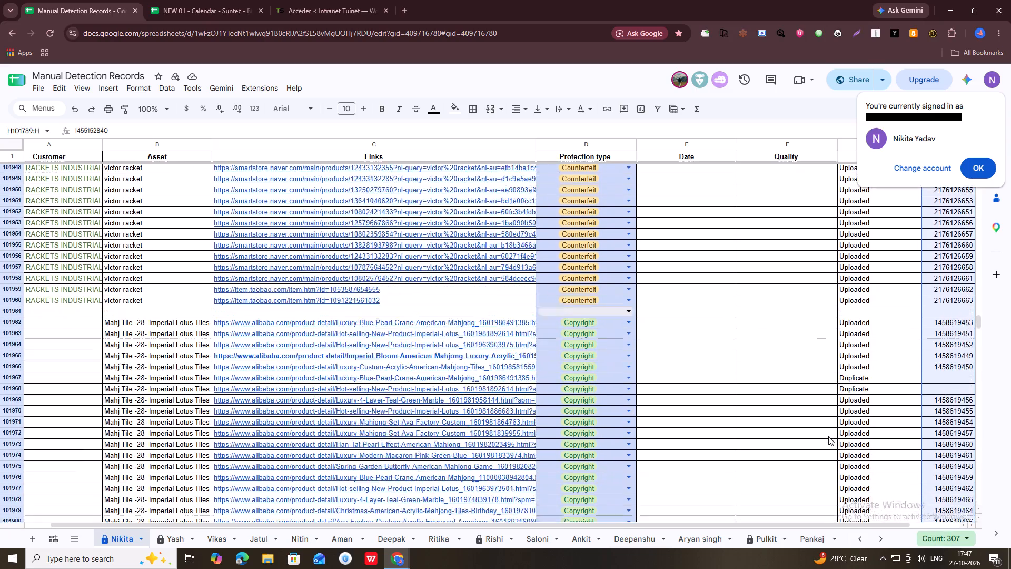
scroll(828, 436, down, 18)
scroll(827, 435, down, 11)
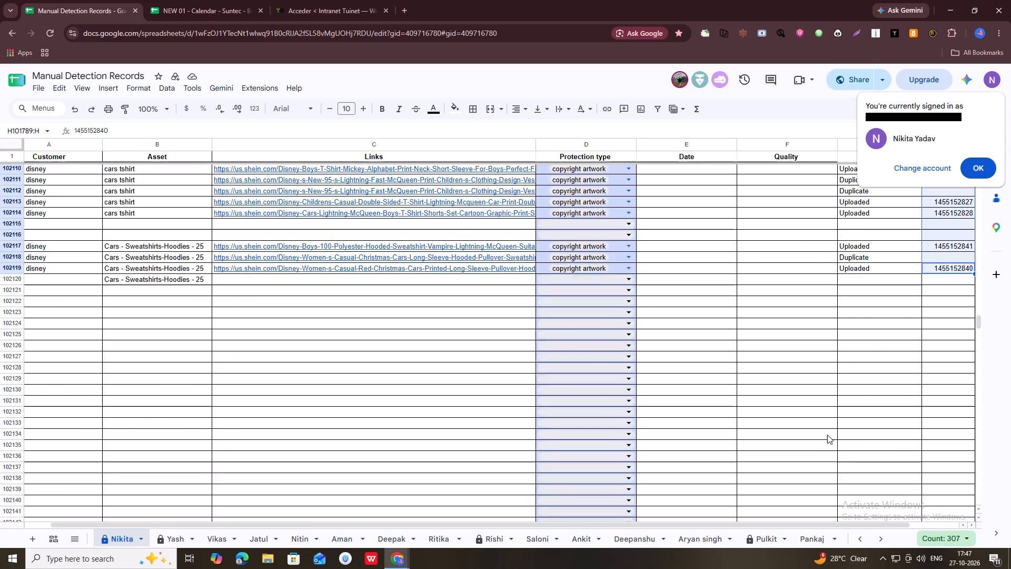
Record 307 in the Quality column at row 102119, the last disney row with an incident ID.
scroll(827, 435, up, 1)
click(939, 319)
key(Right)
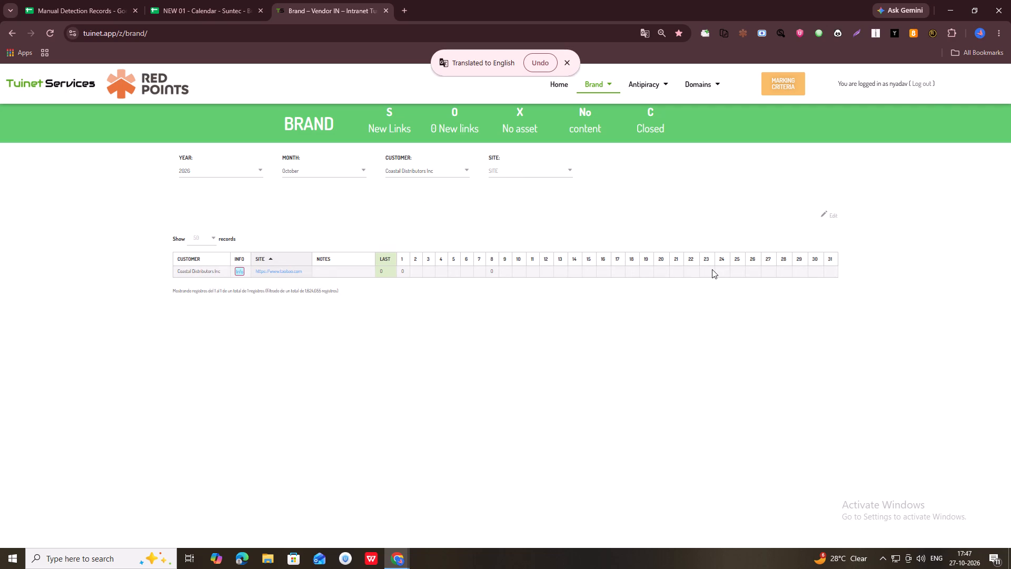
Mark day 27 as O for Coastal Distributors Inc in the October 2026 Brand table on Tuinet.
double_click(766, 273)
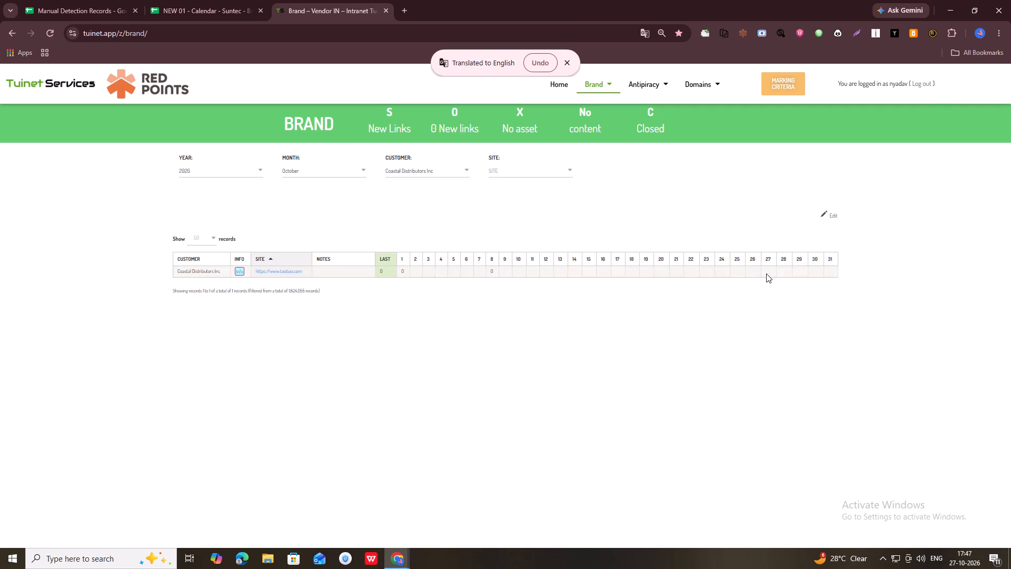
click(761, 316)
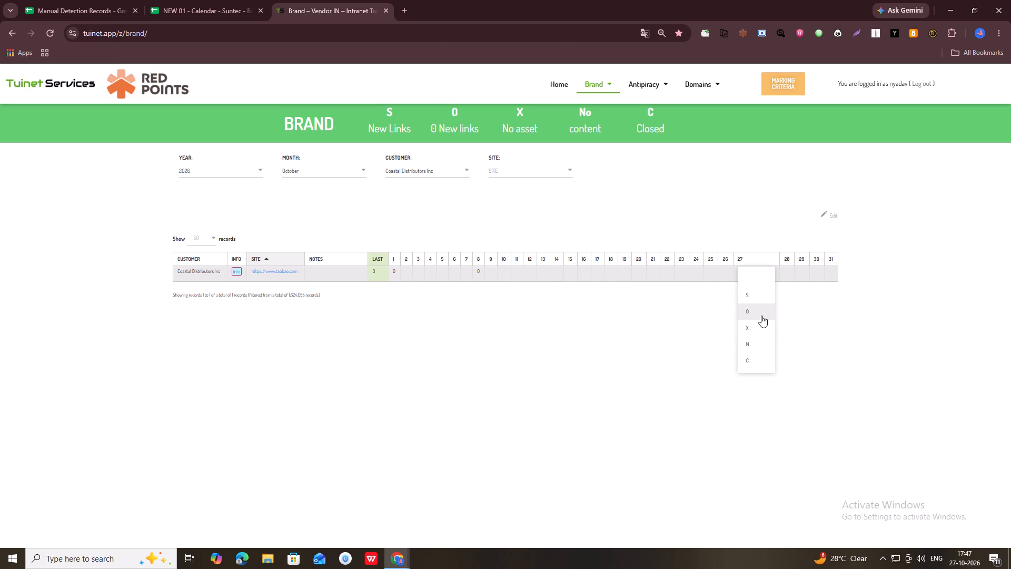
Copy the customer Cratoni from the Suntec Brand calendar, filter the Tuinet Brand table by it, and mark day 27 as O.
click(99, 0)
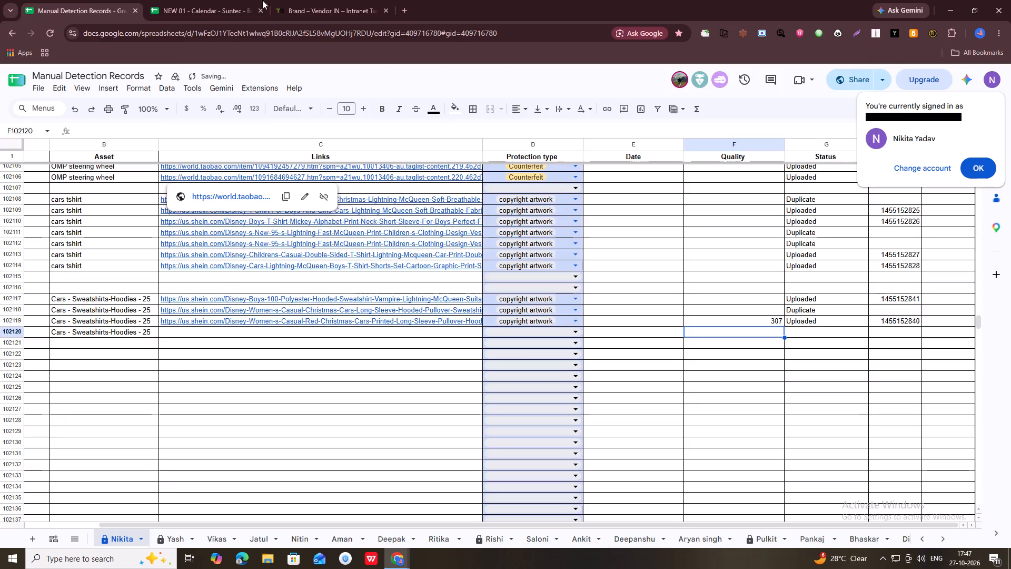
click(201, 0)
key(Down)
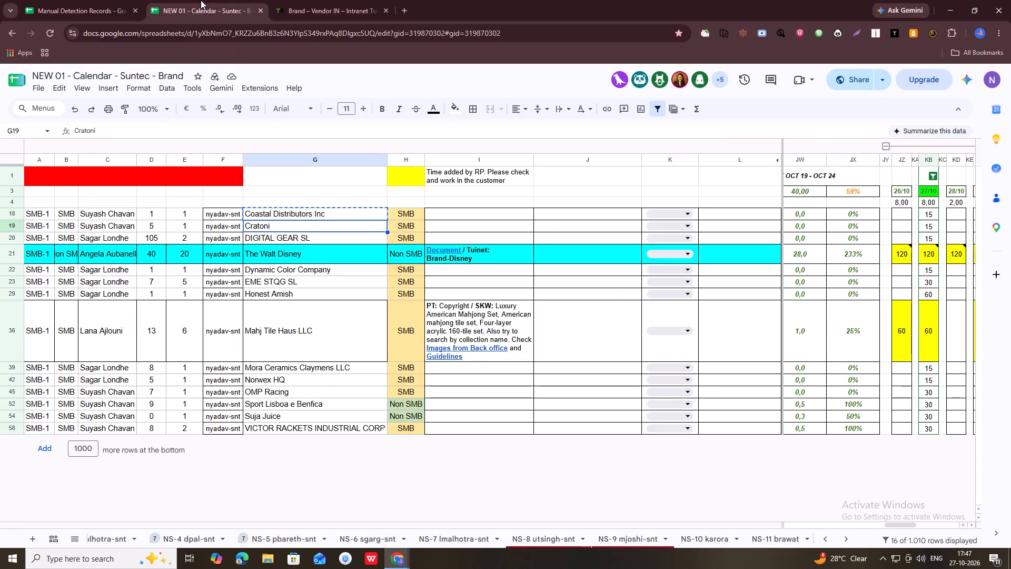
key(ctrl+c)
click(318, 0)
click(435, 172)
key(ctrl+v)
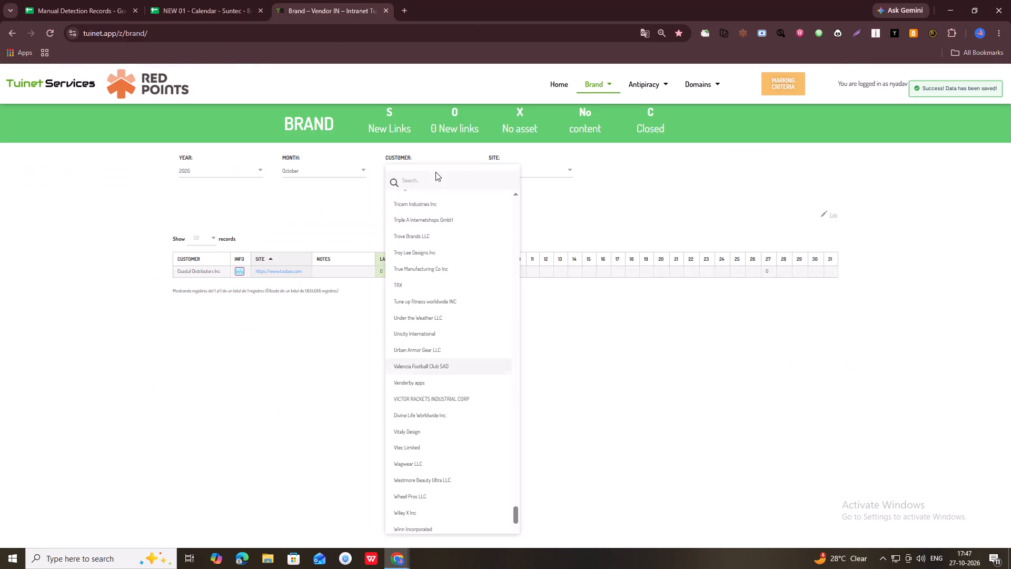
key(Return)
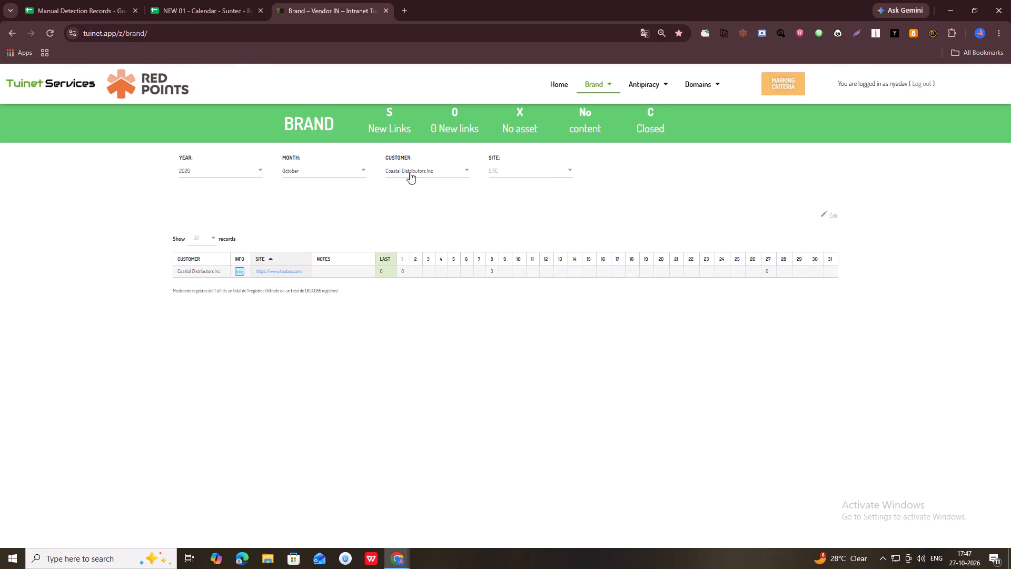
click(442, 164)
click(420, 172)
key(ctrl+v)
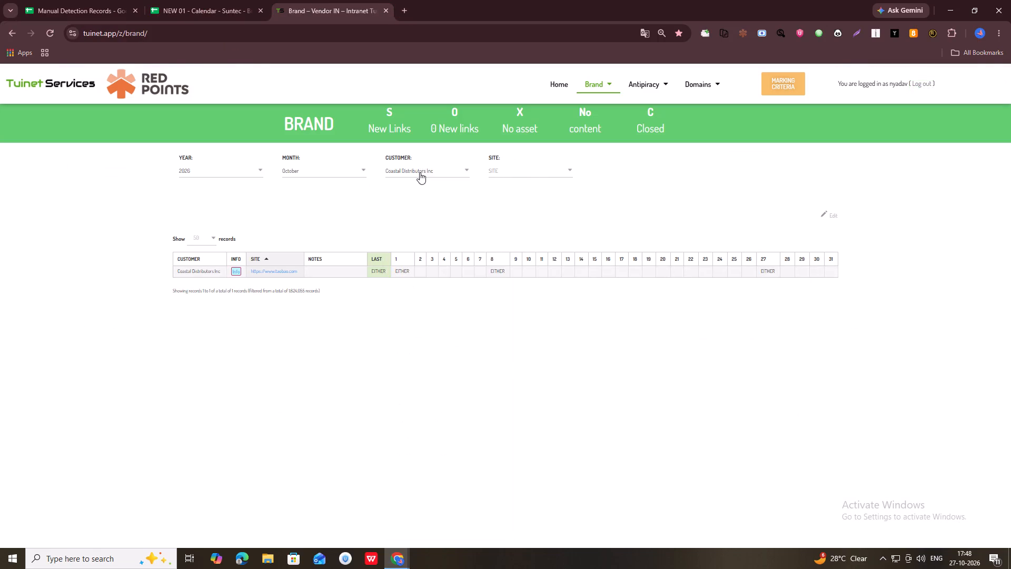
click(420, 173)
click(414, 182)
key(ctrl+v)
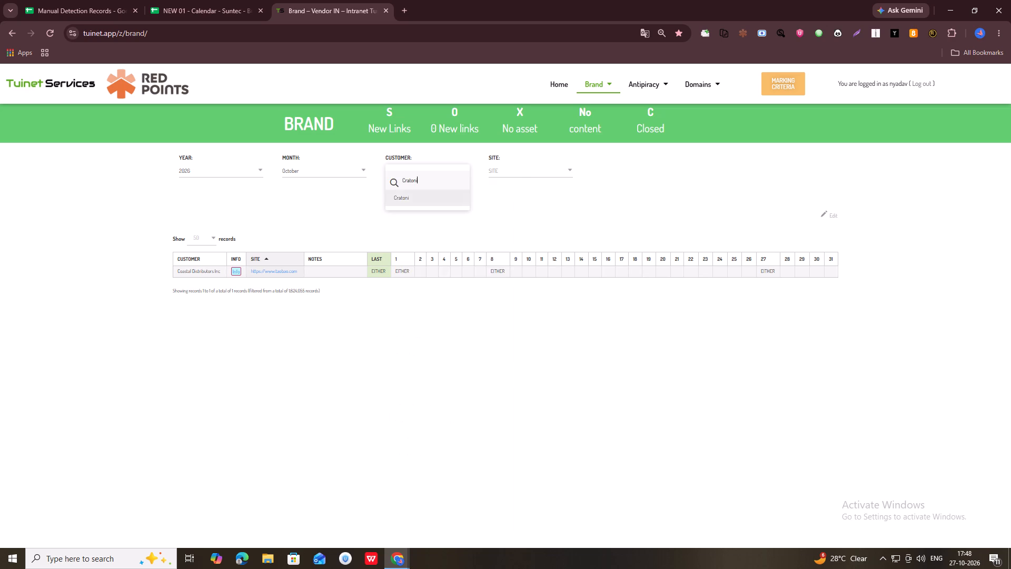
key(Return)
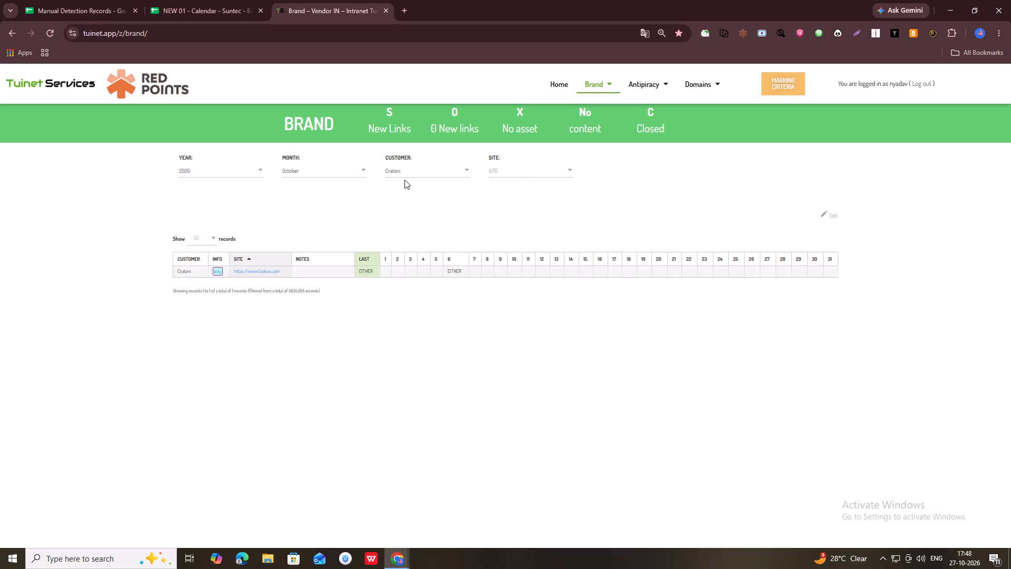
double_click(766, 276)
click(757, 312)
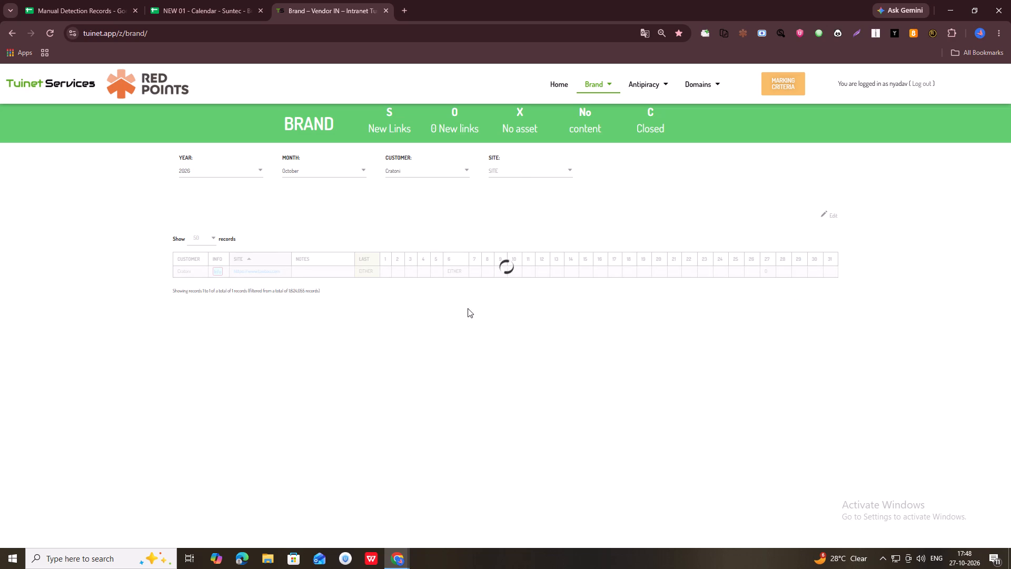
Copy DIGITAL GEAR SL from the calendar, filter the Tuinet Brand table by it, and mark day 27 as O for both temu sites.
click(182, 0)
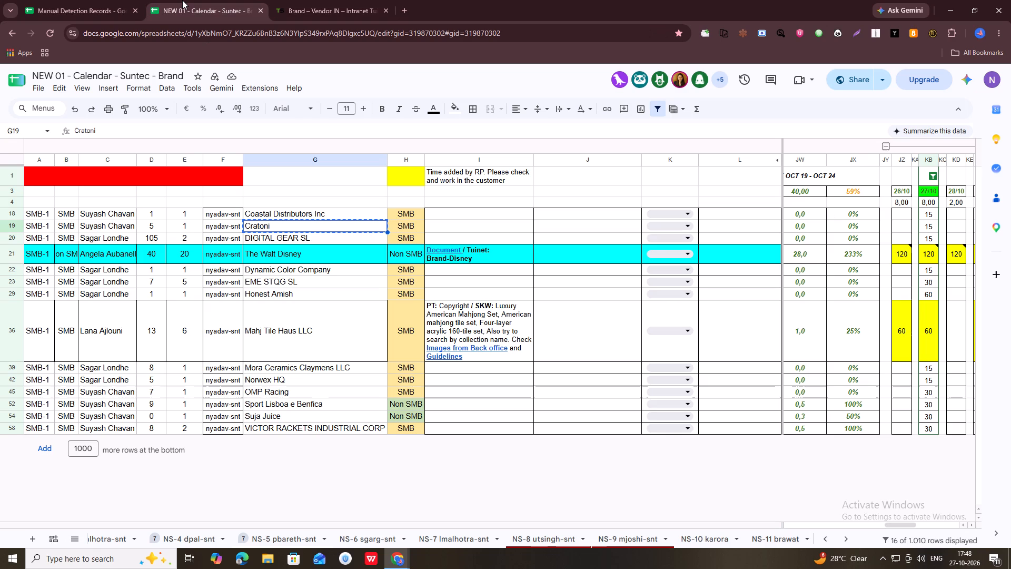
key(Down)
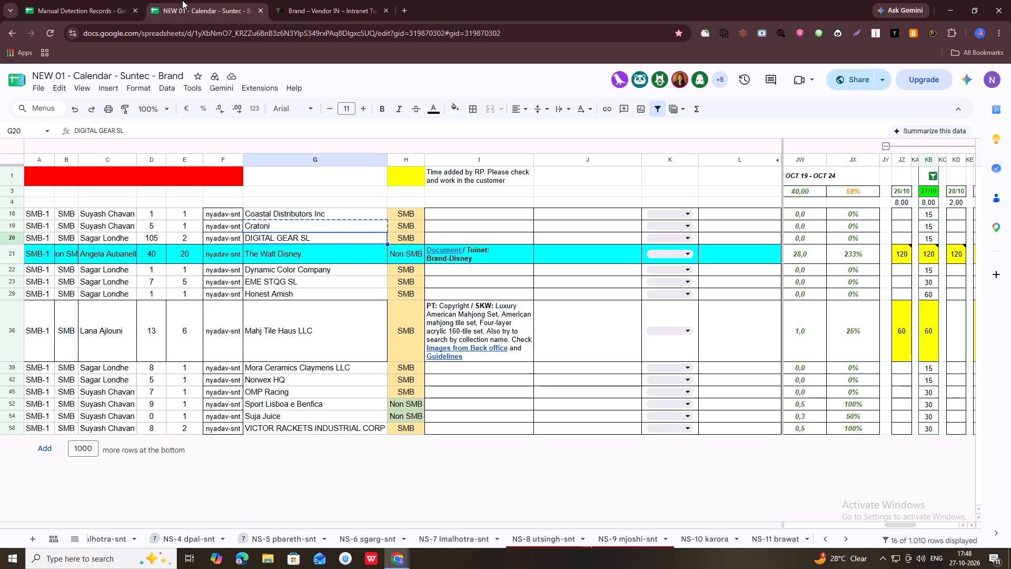
key(ctrl+c)
click(331, 0)
click(416, 172)
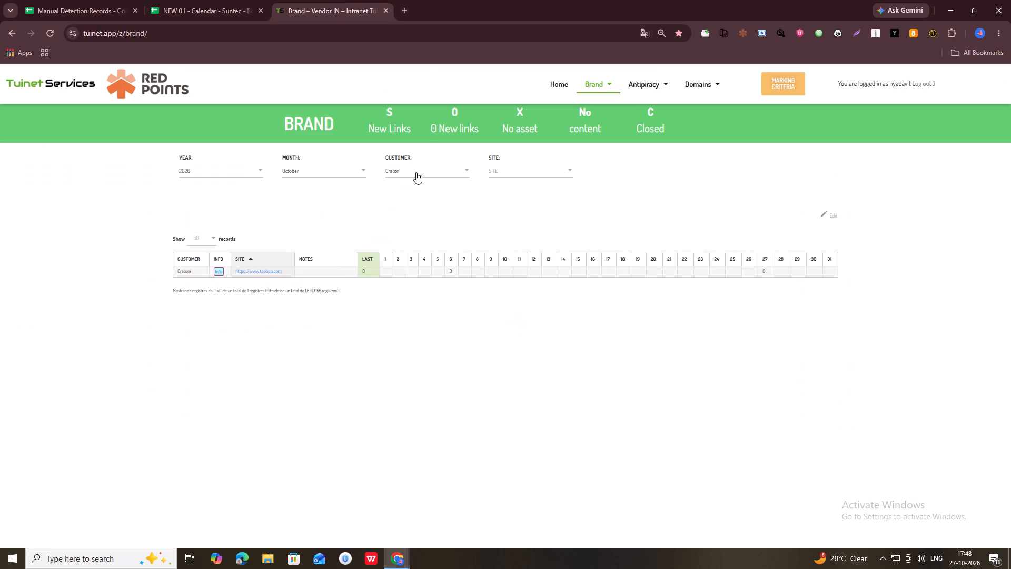
key(ctrl+v)
key(Return)
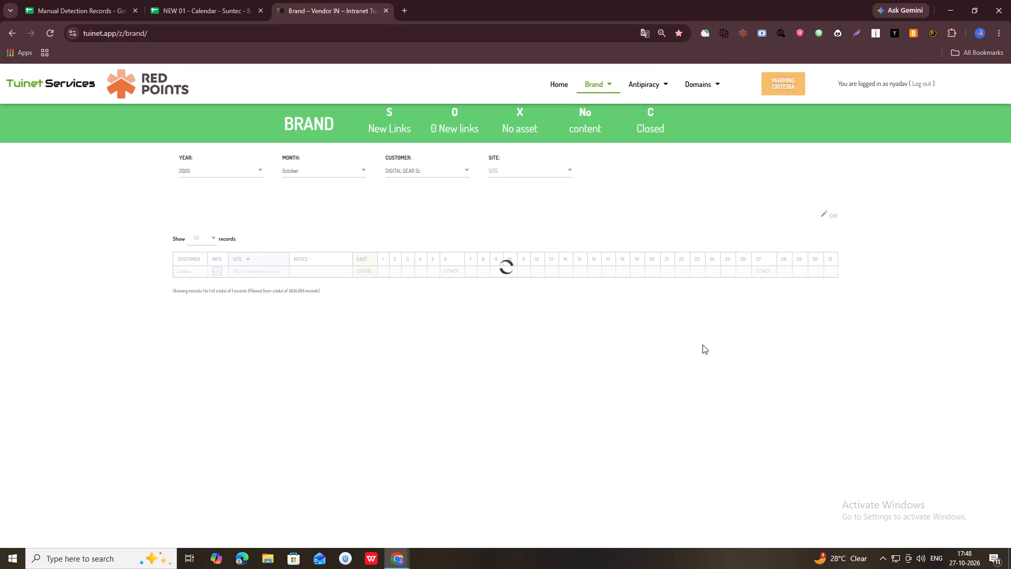
double_click(769, 269)
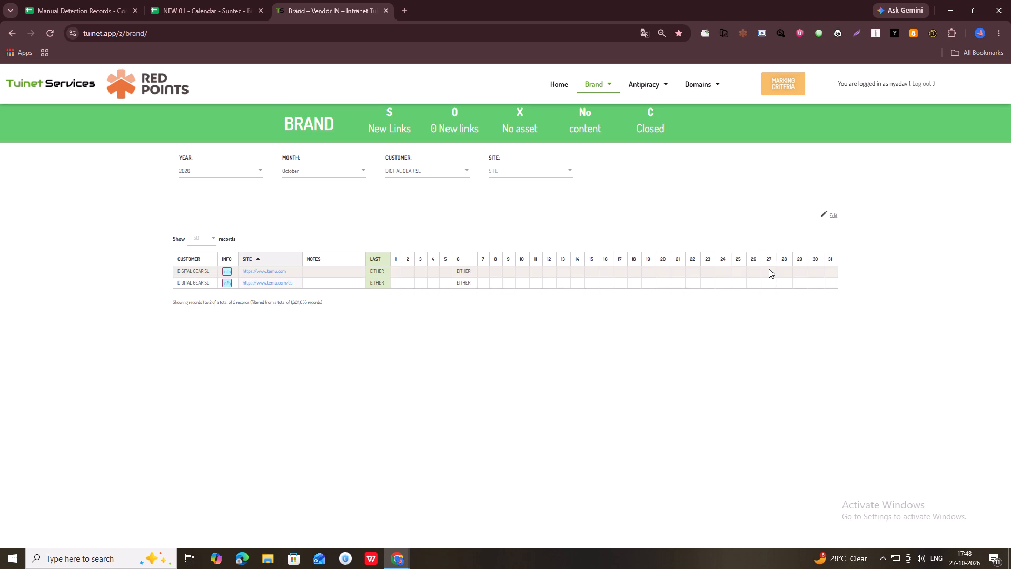
click(767, 313)
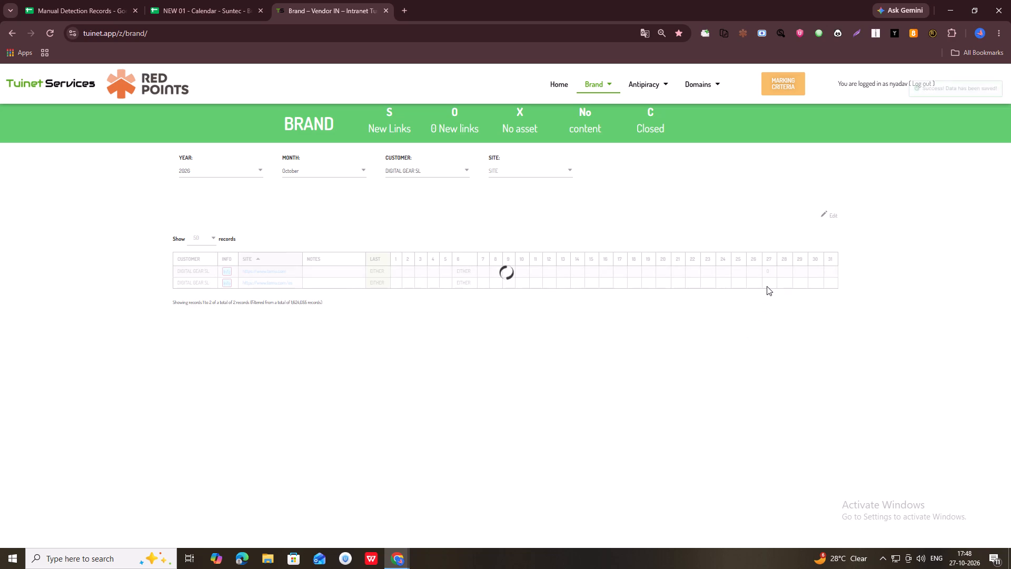
double_click(767, 284)
click(760, 314)
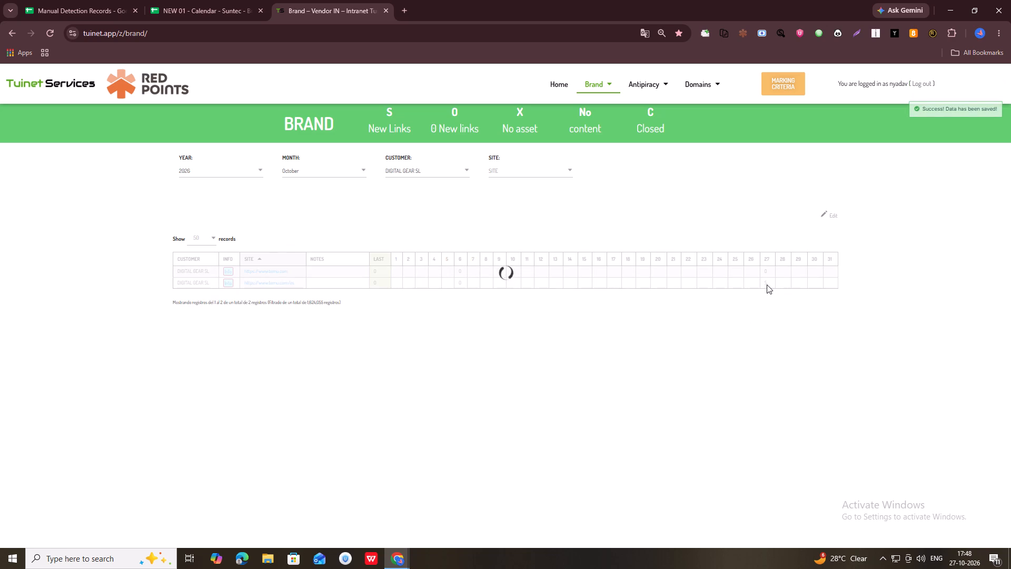
double_click(767, 284)
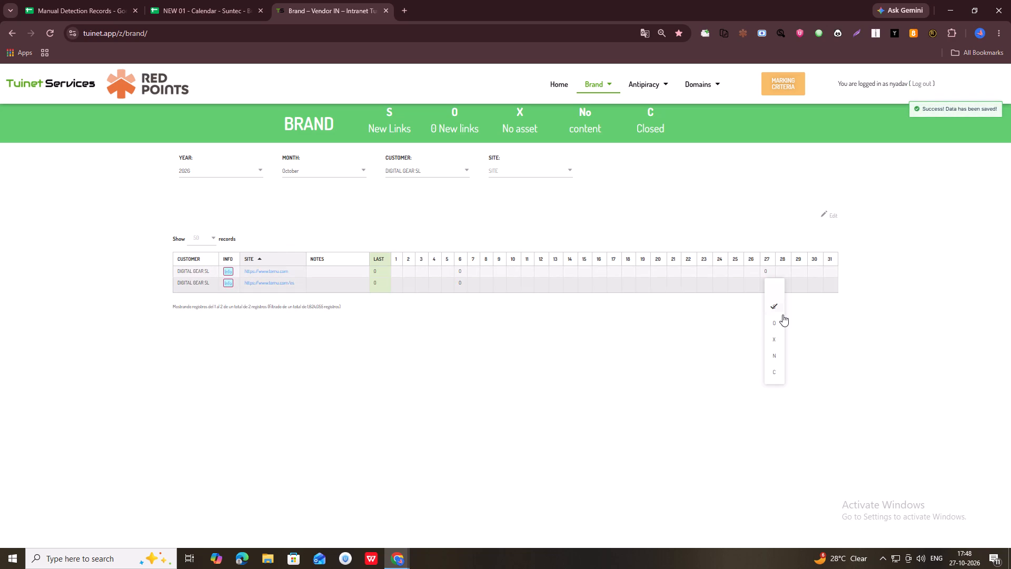
click(782, 324)
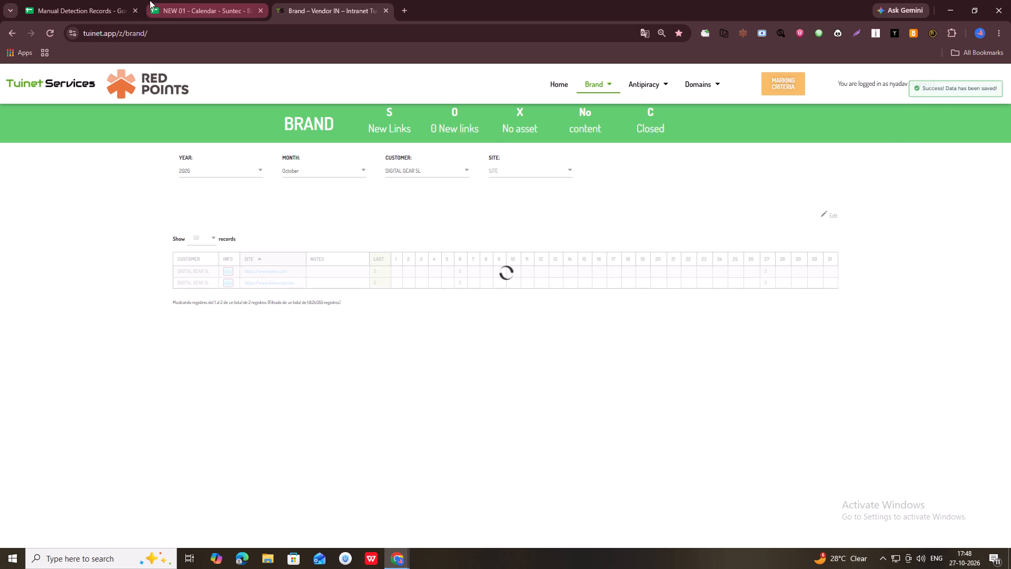
In the calendar, apply a fill colour to the 27/10 cells of Coastal Distributors Inc, Cratoni and DIGITAL GEAR SL.
click(168, 0)
drag(930, 214, 930, 233)
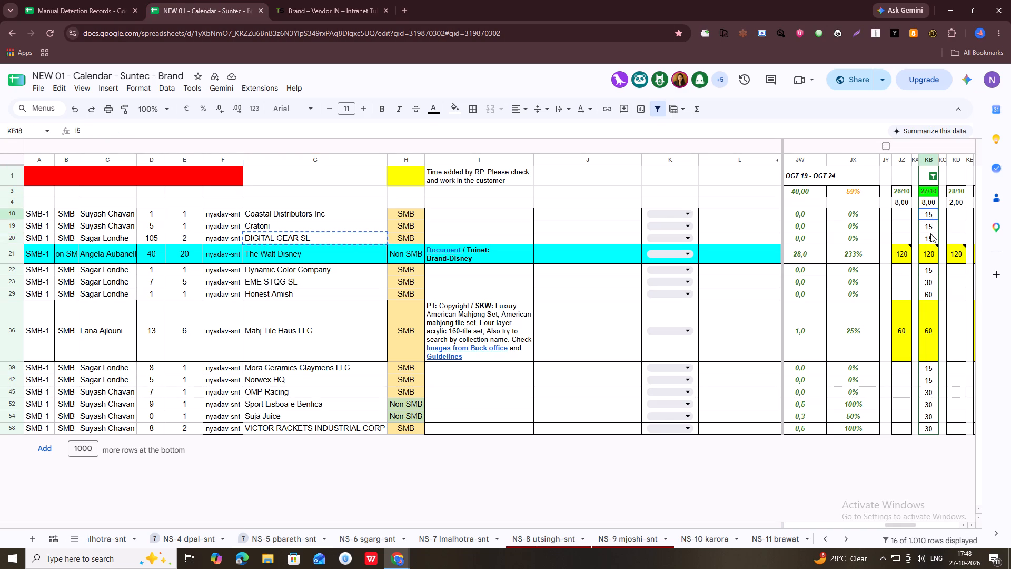
drag(930, 233, 929, 244)
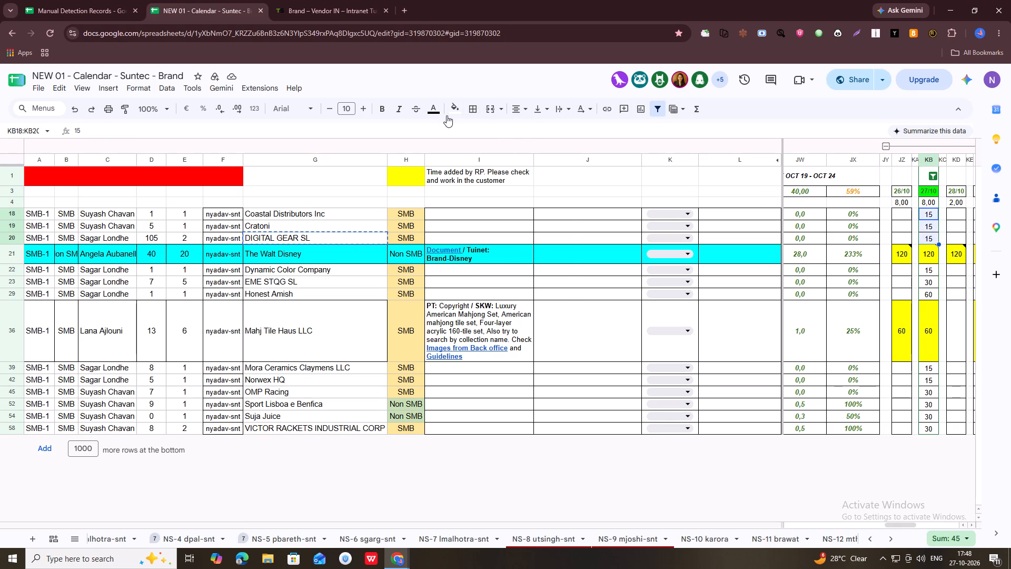
click(447, 115)
click(491, 172)
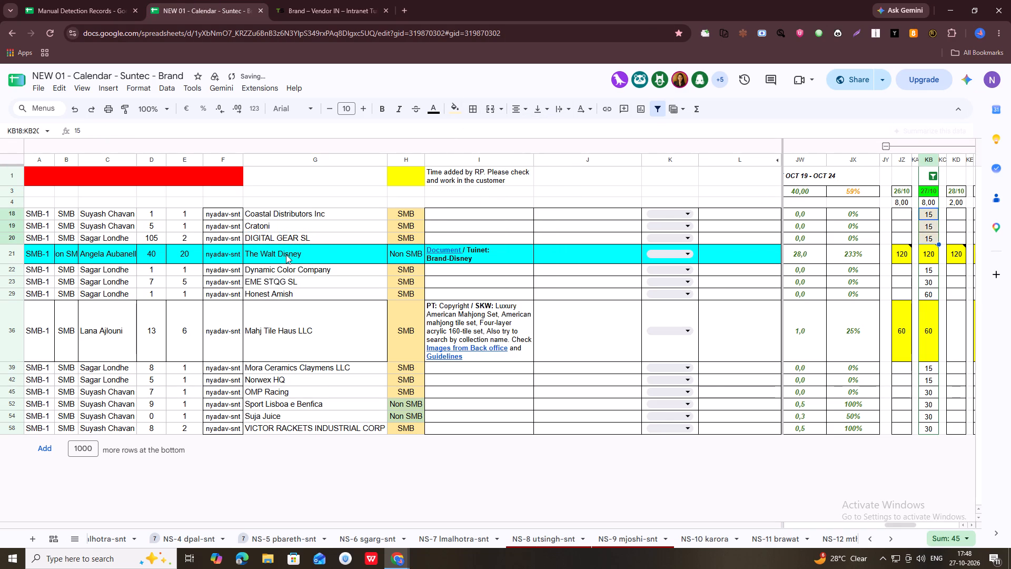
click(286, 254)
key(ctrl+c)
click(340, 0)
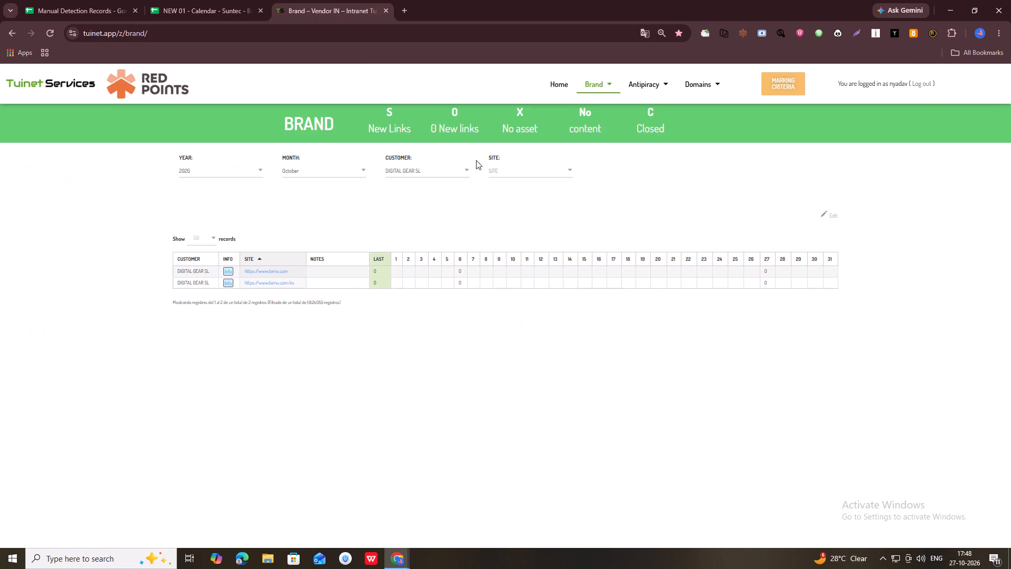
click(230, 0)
Copy Dynamic Color Company from the calendar, filter the Tuinet Brand table by it, and mark day 27 as O.
click(313, 267)
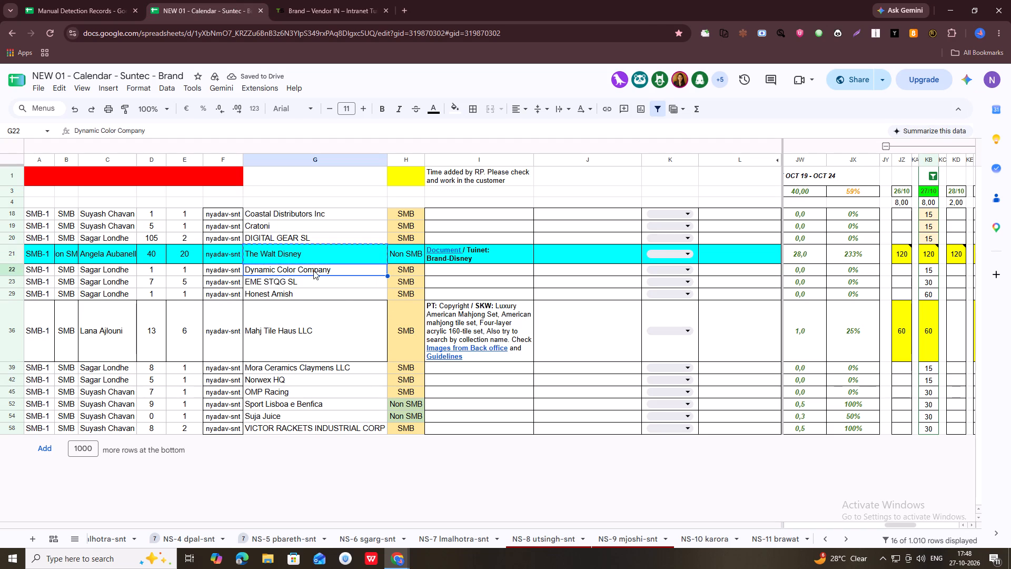
key(ctrl+c)
click(313, 0)
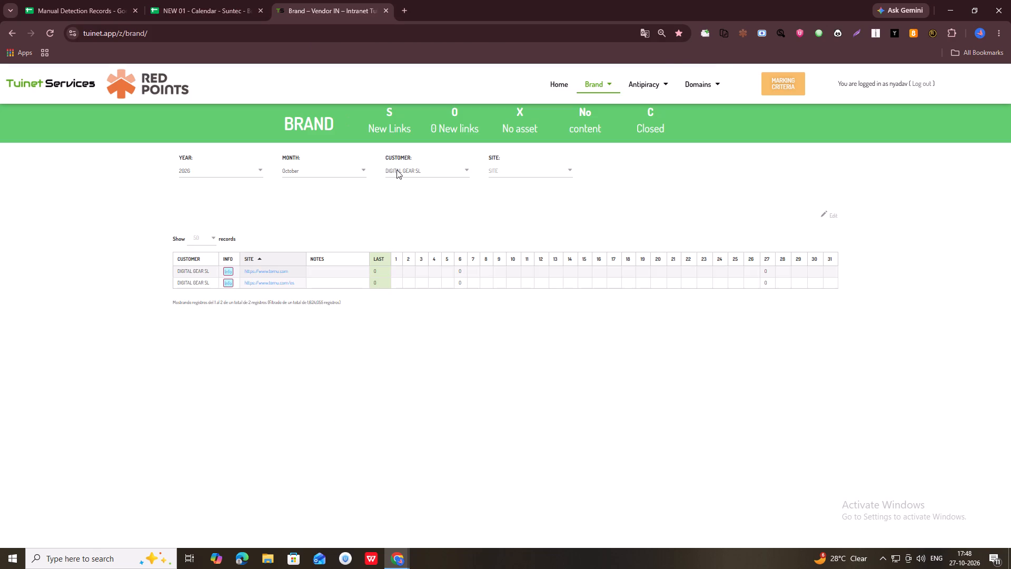
click(399, 172)
key(ctrl+v)
key(Return)
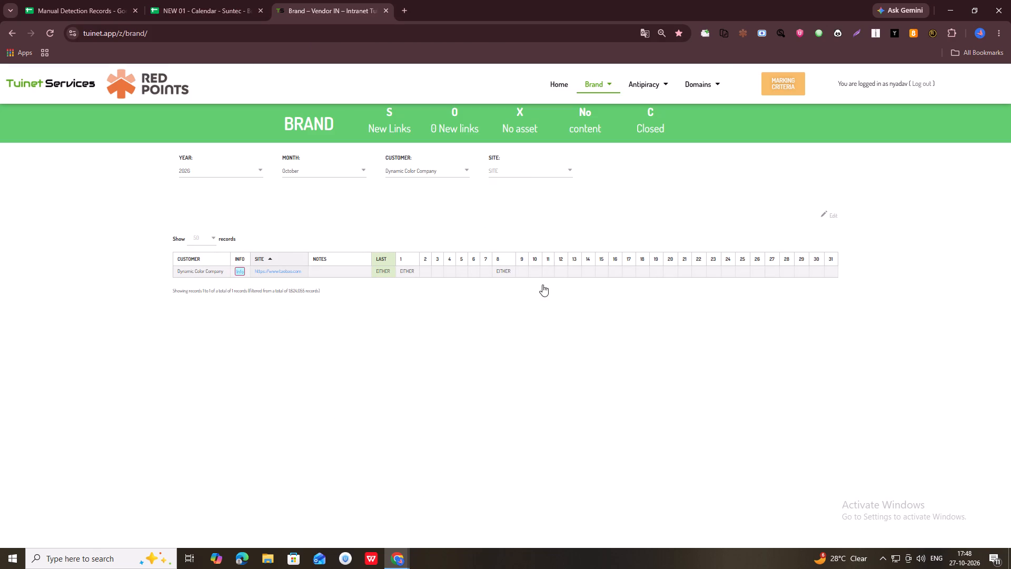
double_click(768, 273)
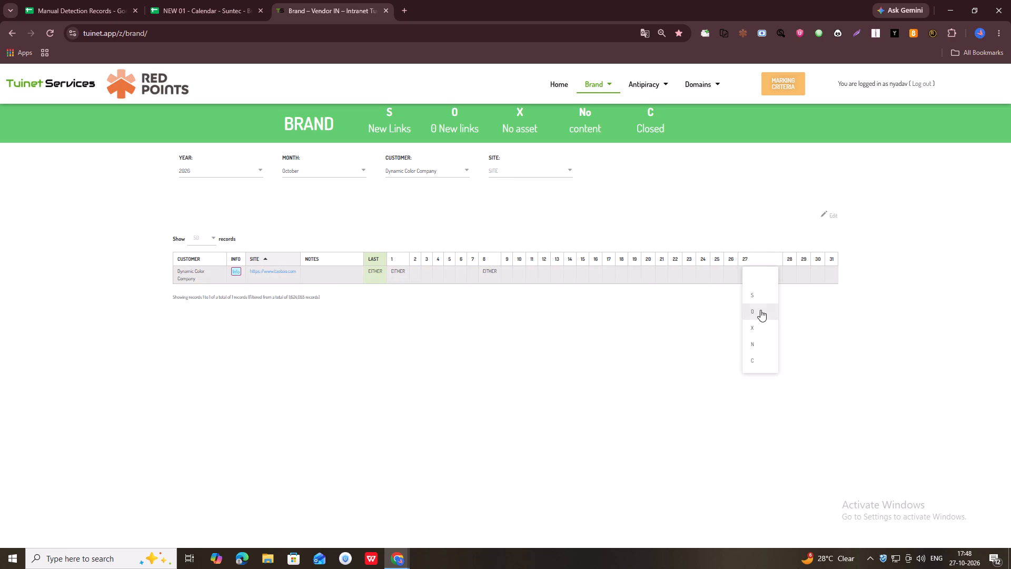
click(760, 310)
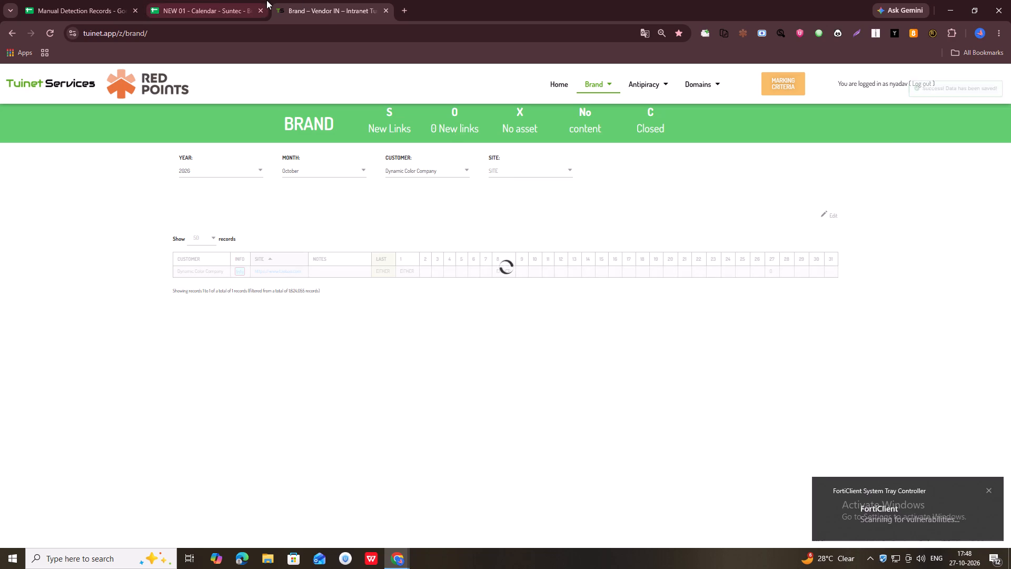
In the calendar, fill Dynamic Color Company's 27/10 cell with light yellow.
click(213, 0)
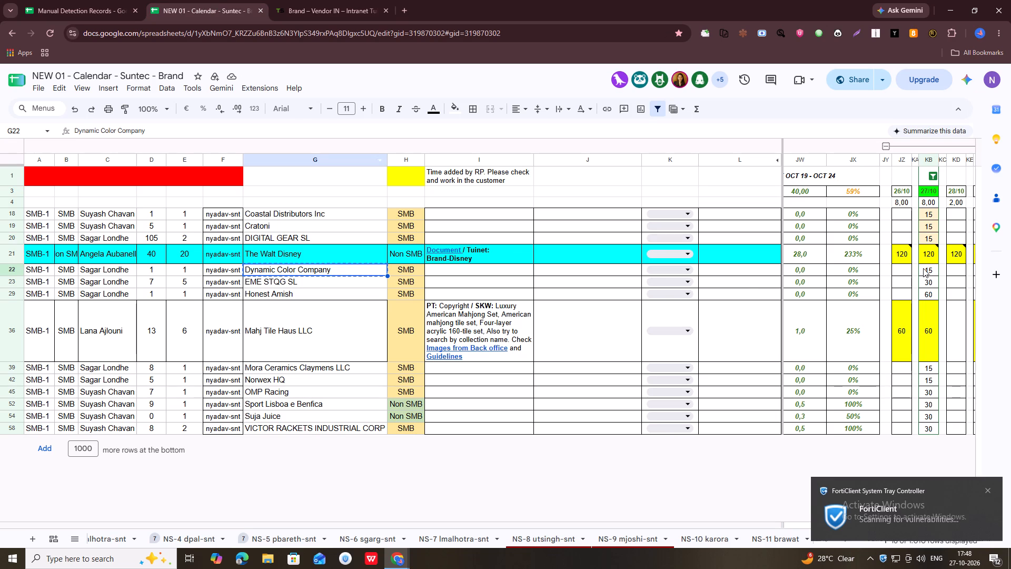
click(923, 268)
click(989, 490)
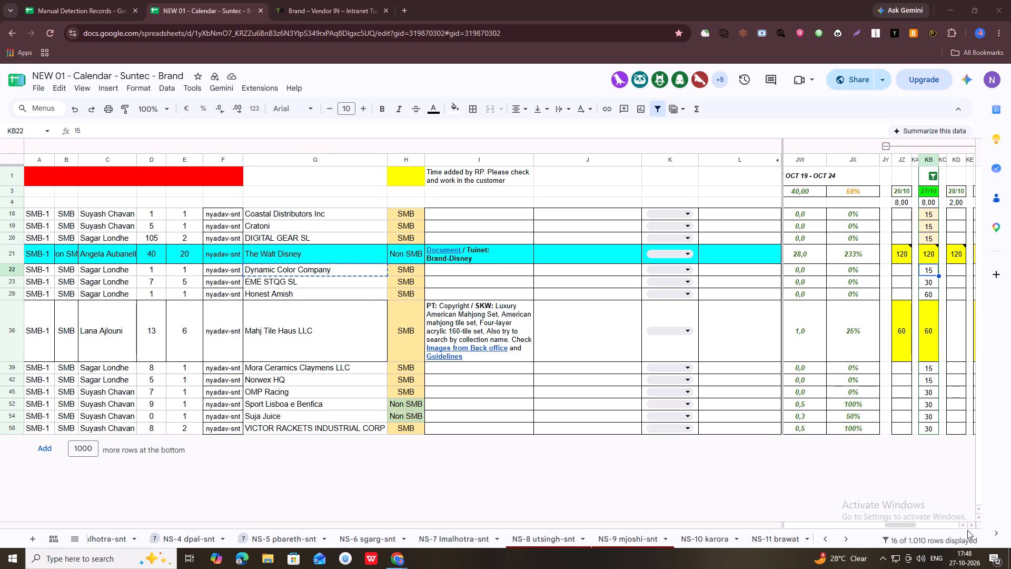
drag(903, 524, 927, 525)
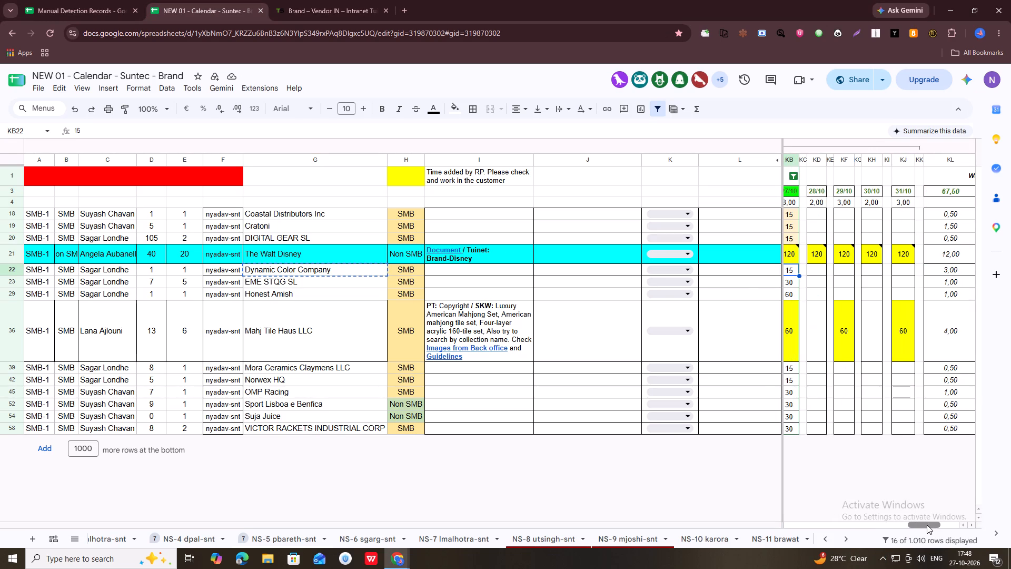
drag(927, 525, 925, 524)
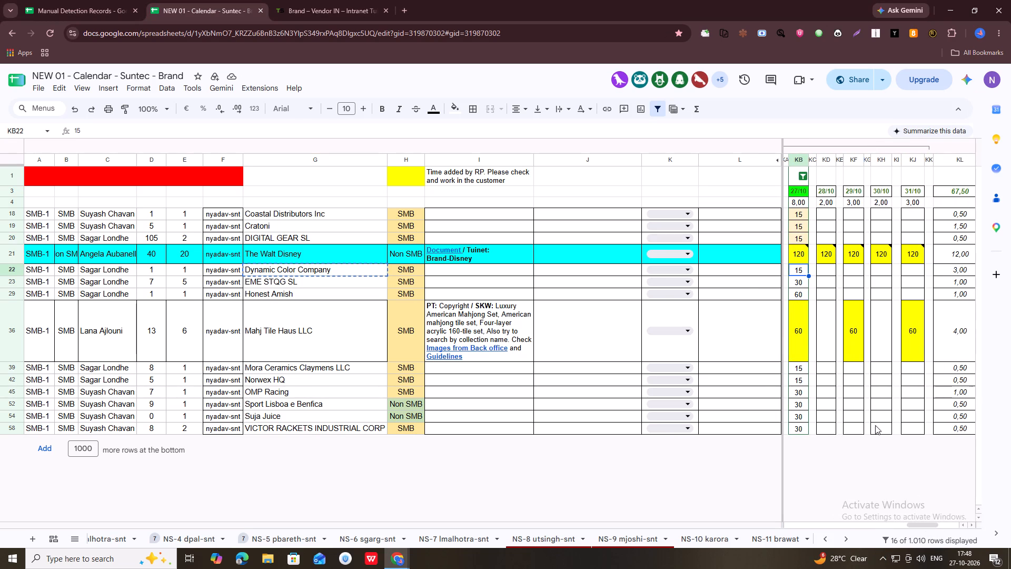
click(453, 113)
click(490, 171)
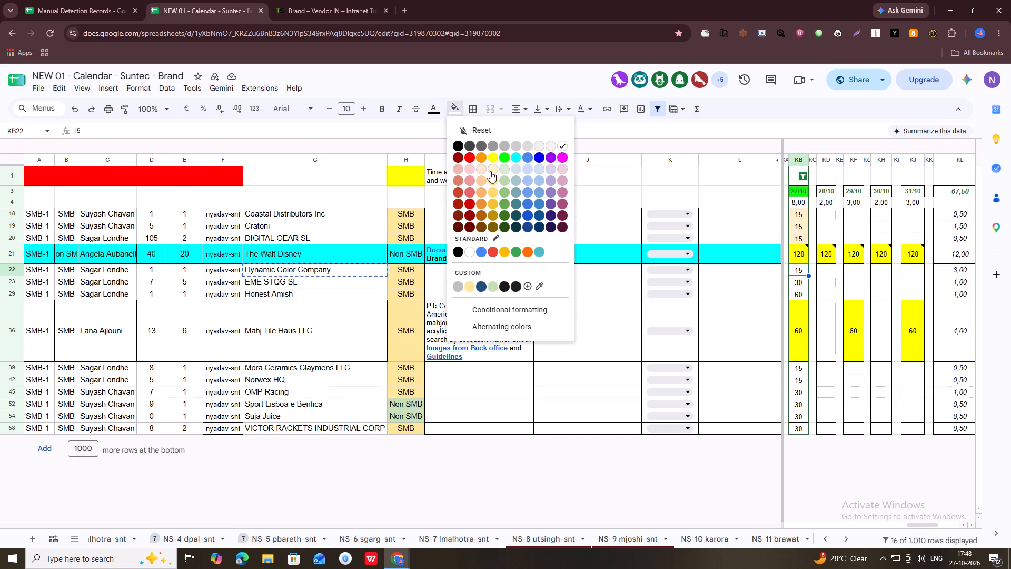
Copy EME STQG SL from the calendar, filter the Tuinet Brand table by it, and mark day 27 as O for the aliexpress and taobao sites.
click(298, 287)
key(ctrl+c)
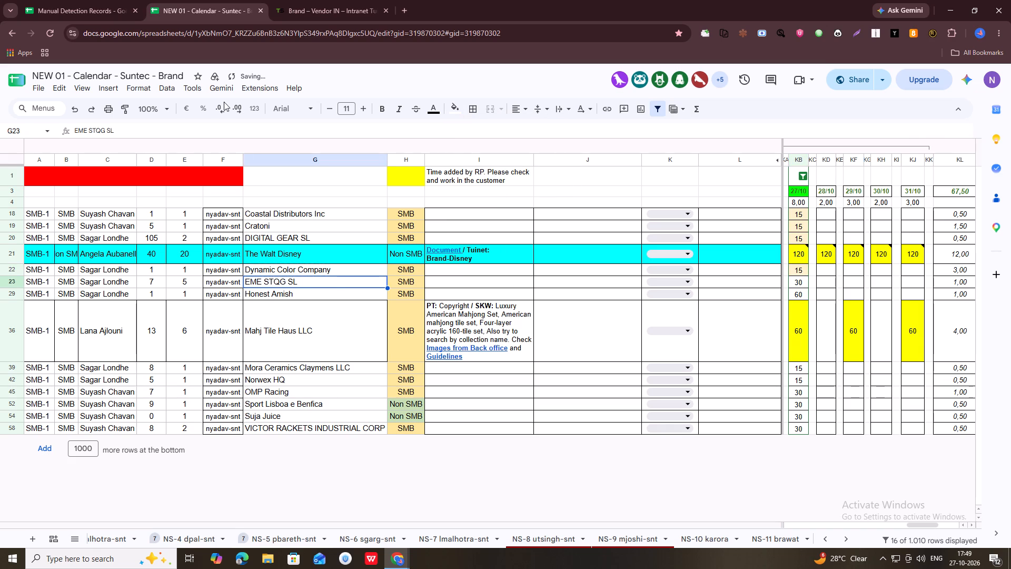
click(282, 0)
click(416, 175)
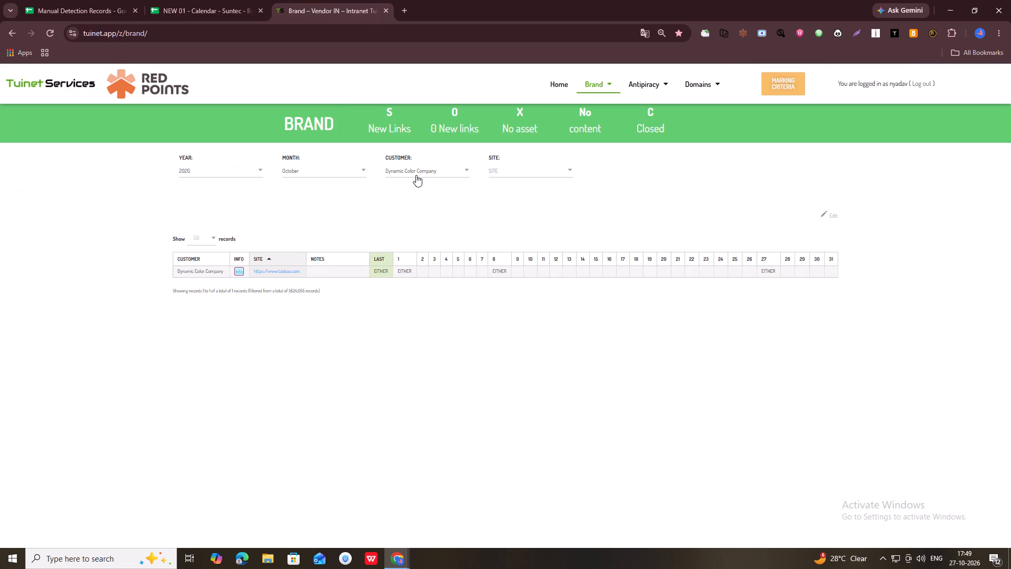
key(ctrl+v)
key(Return)
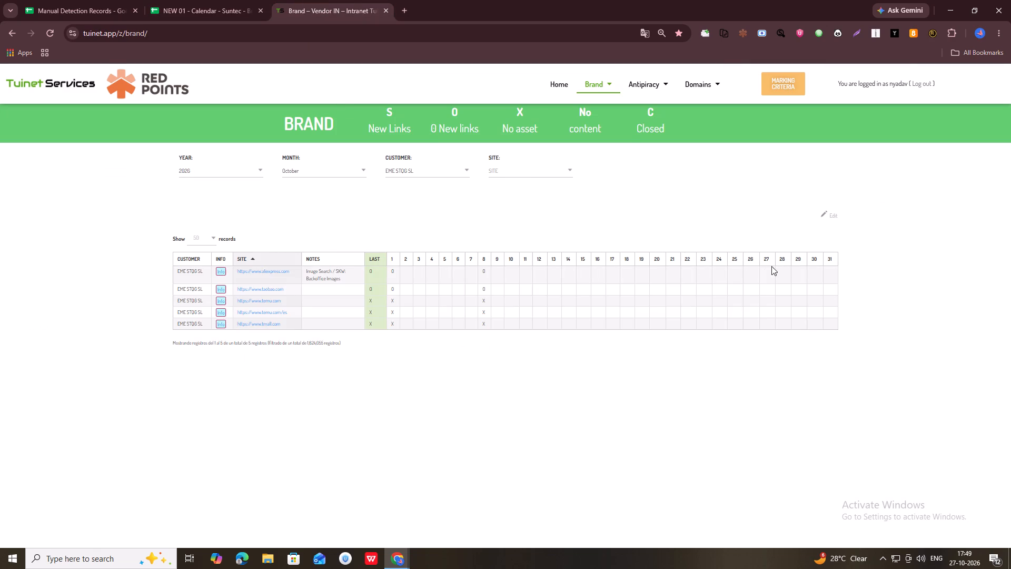
double_click(767, 274)
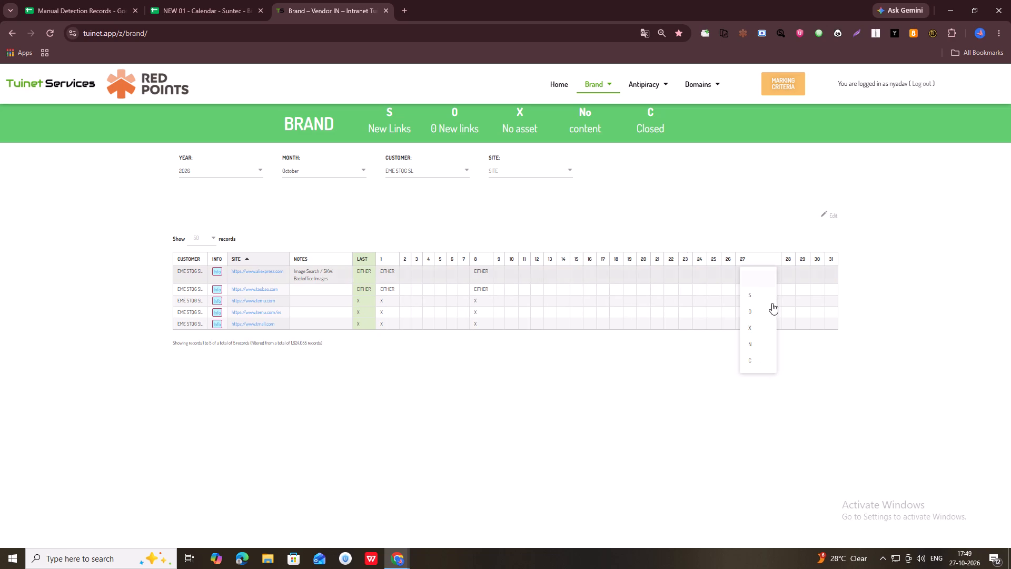
click(769, 316)
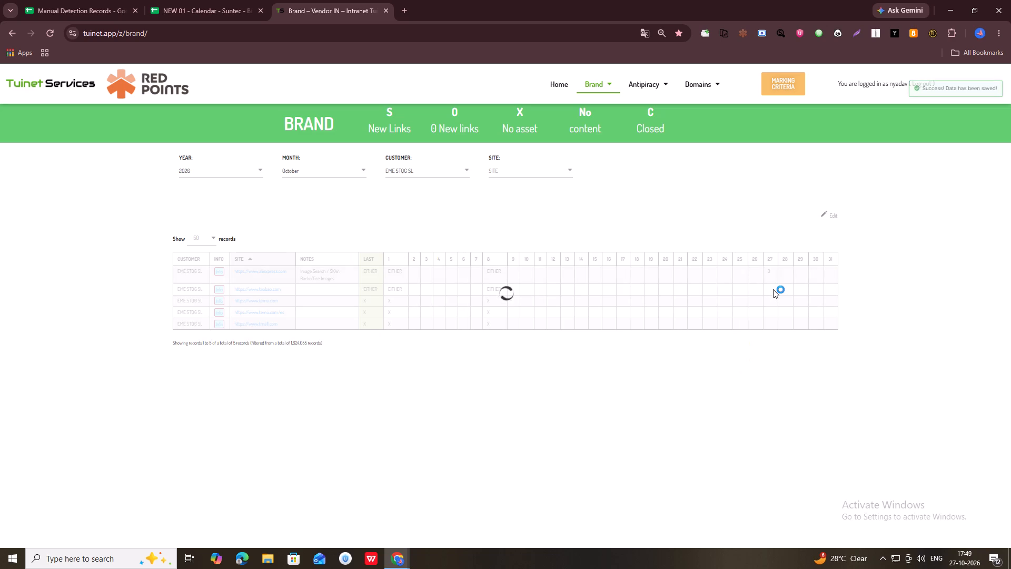
double_click(773, 289)
click(761, 329)
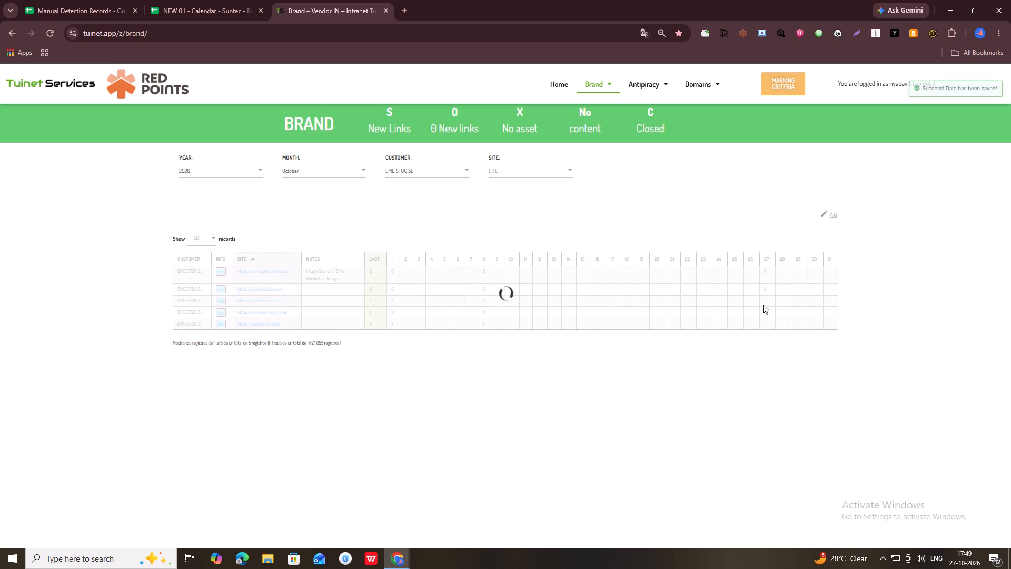
Mark day 27 as X for EME STQG SL's two temu sites and its tmall site.
double_click(765, 301)
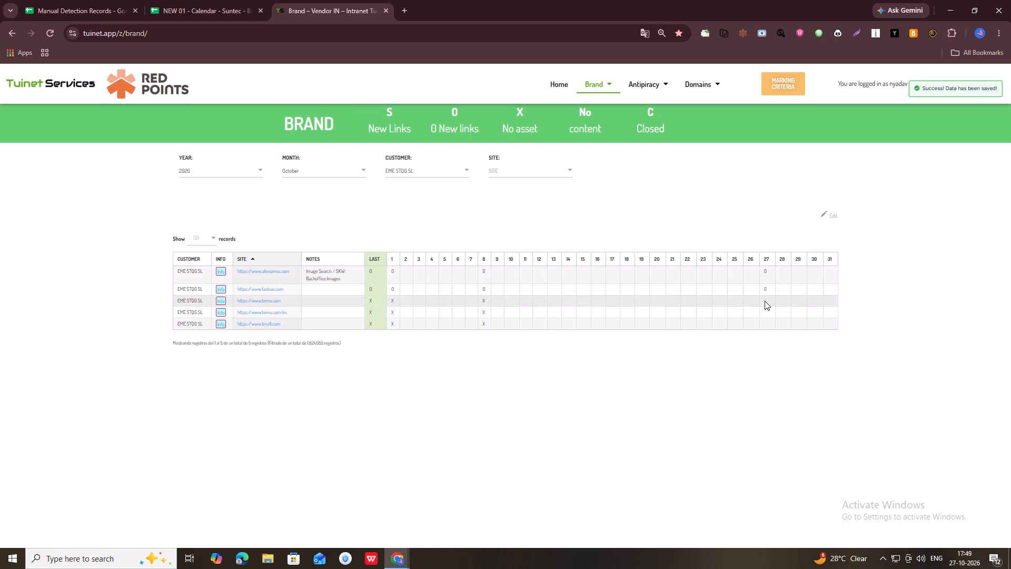
click(764, 355)
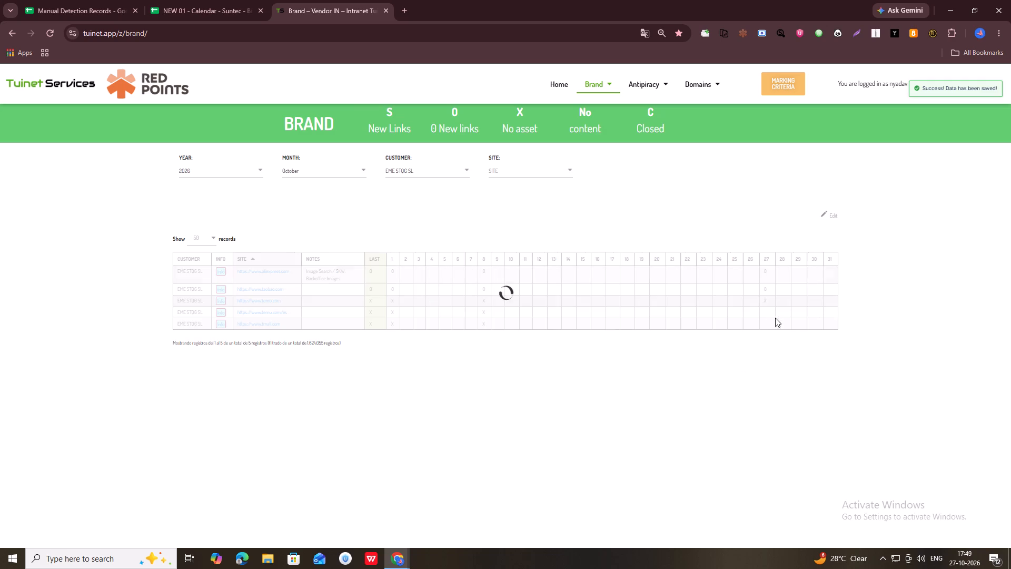
double_click(769, 313)
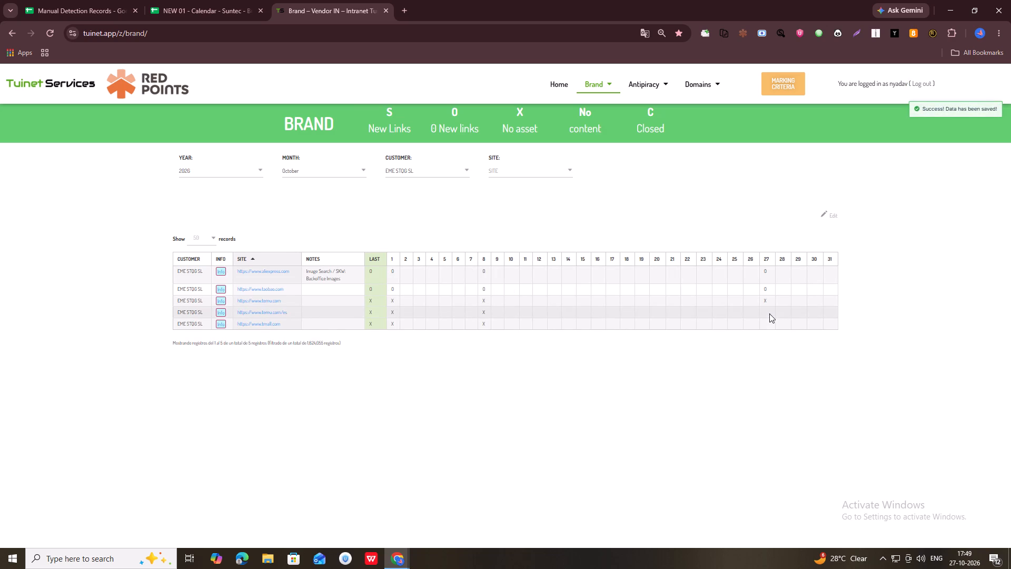
click(755, 366)
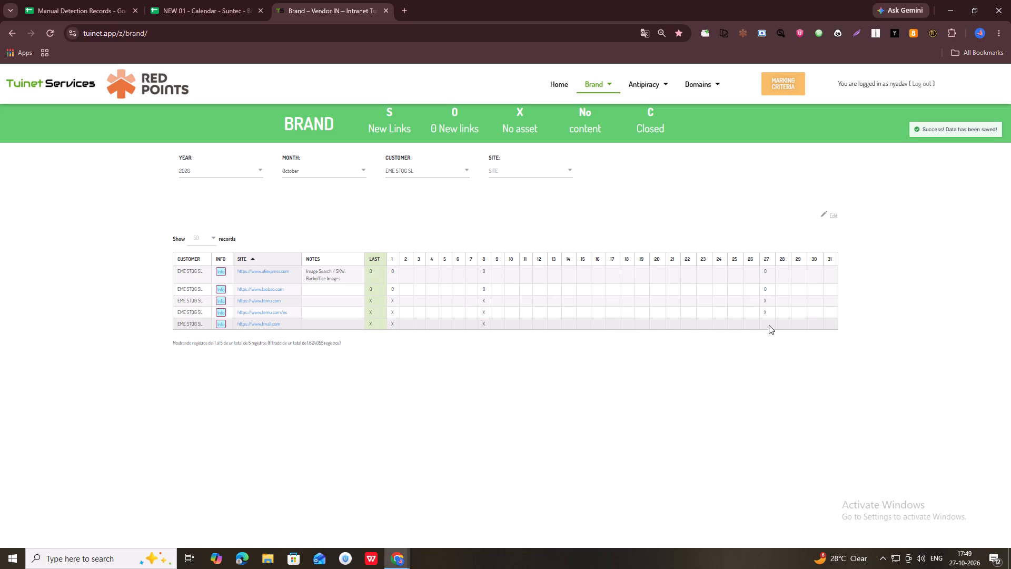
double_click(769, 325)
click(756, 376)
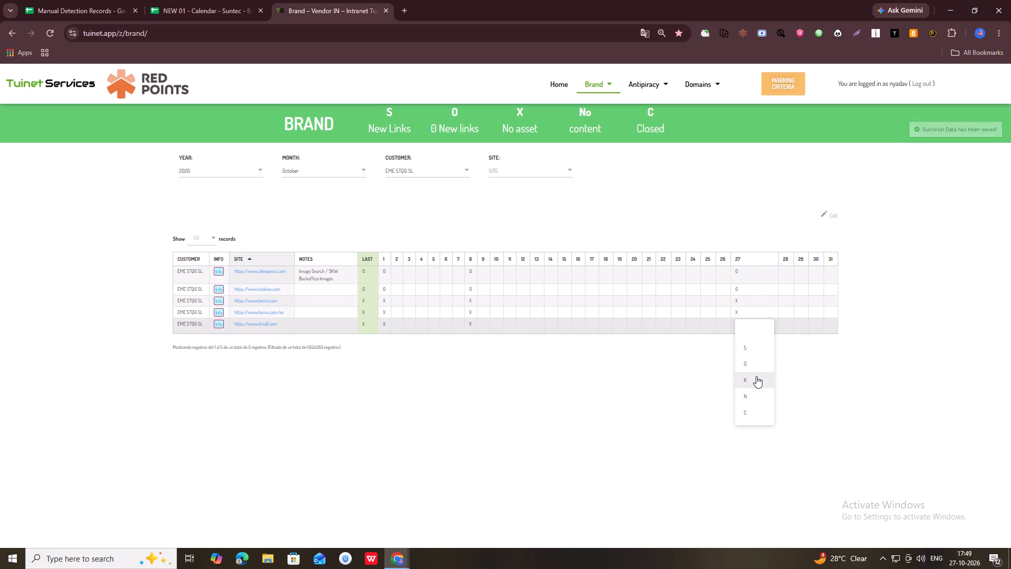
In the calendar, fill EME STQG SL's 27/10 cell with light yellow.
click(223, 0)
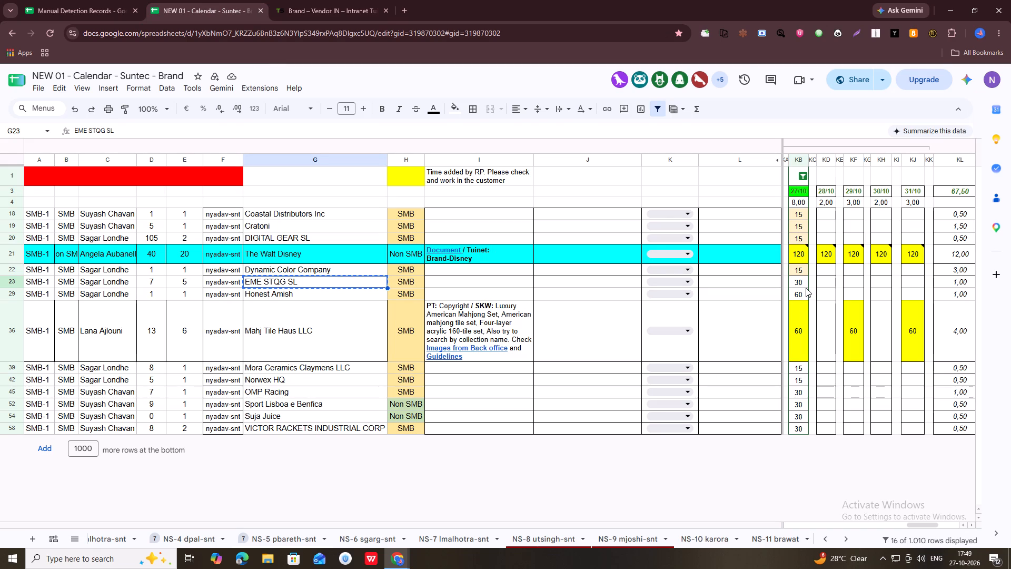
click(803, 284)
click(451, 116)
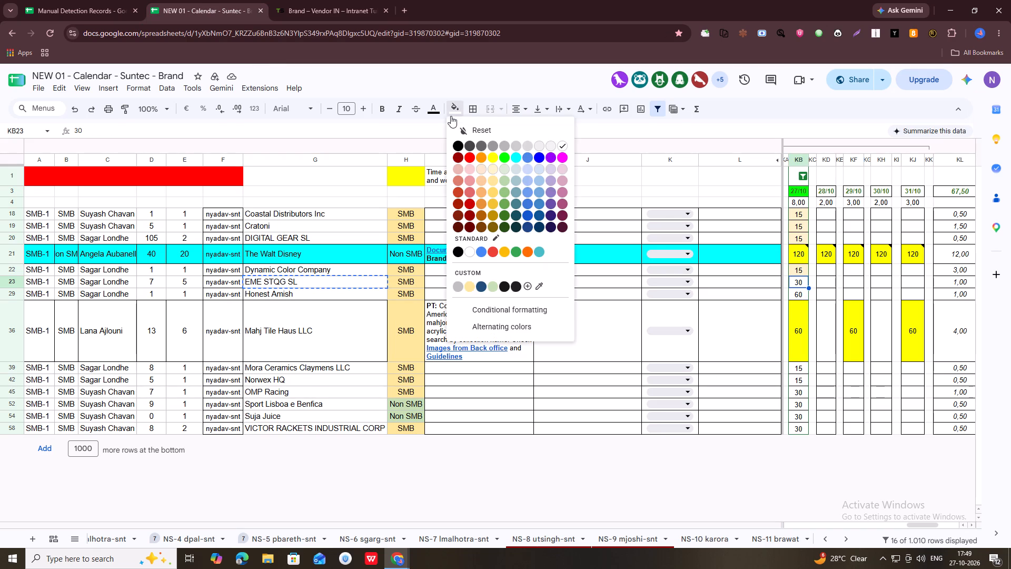
click(490, 168)
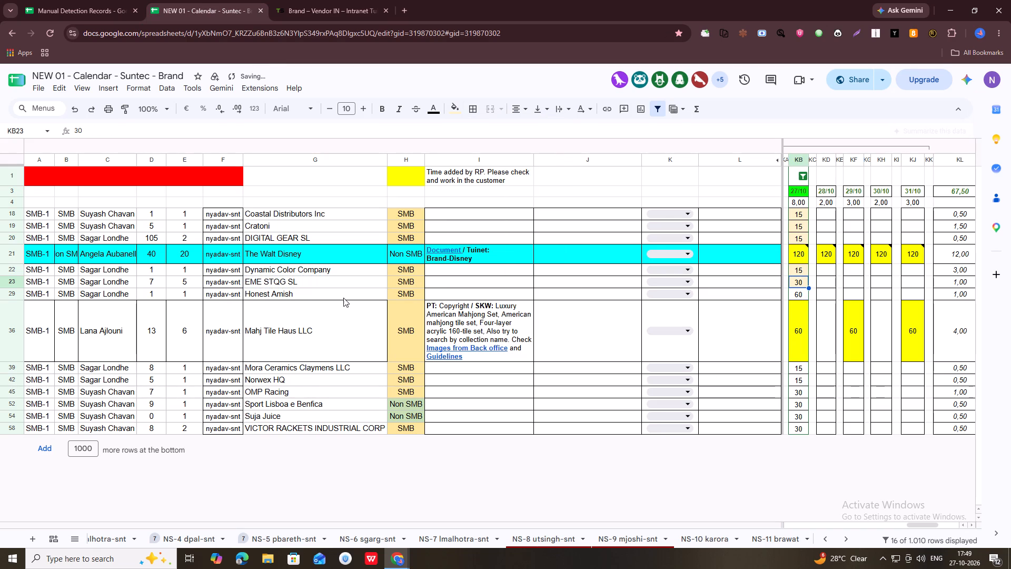
Copy Honest Amish from the calendar, filter the Tuinet Brand table by it, and mark day 27 as O.
click(328, 295)
key(ctrl+c)
click(305, 0)
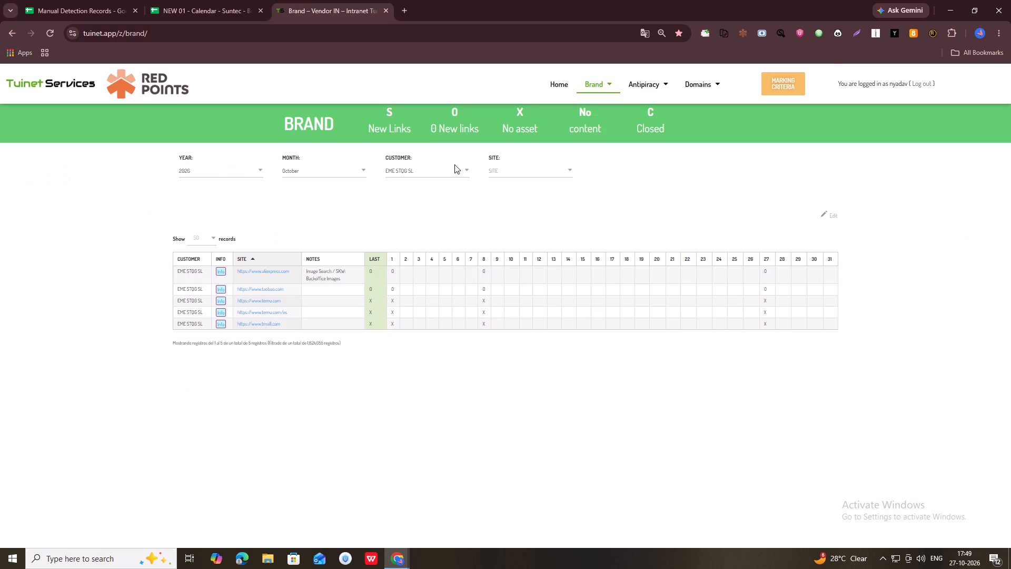
click(439, 176)
key(ctrl+v)
click(439, 176)
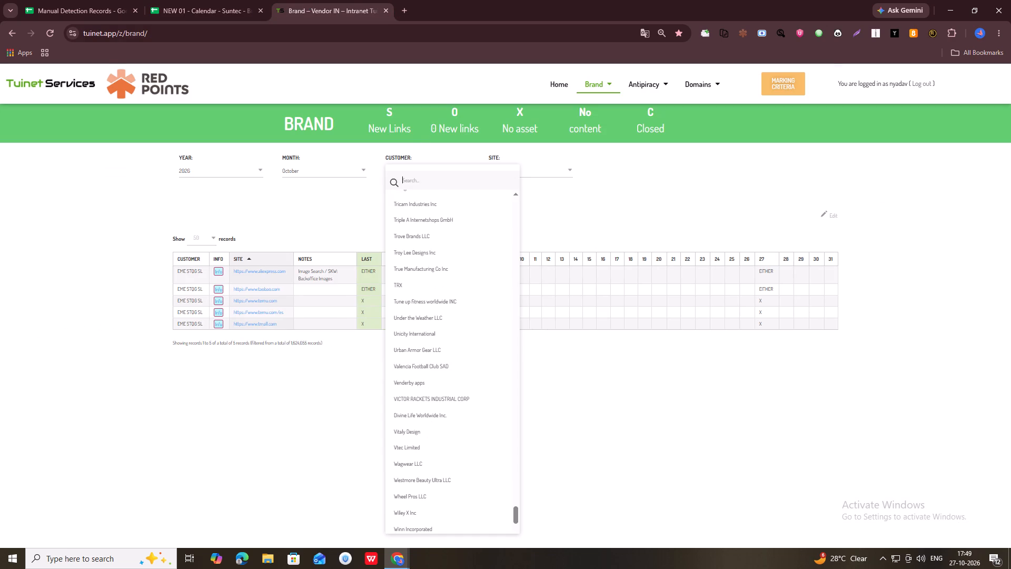
key(ctrl+v)
key(Return)
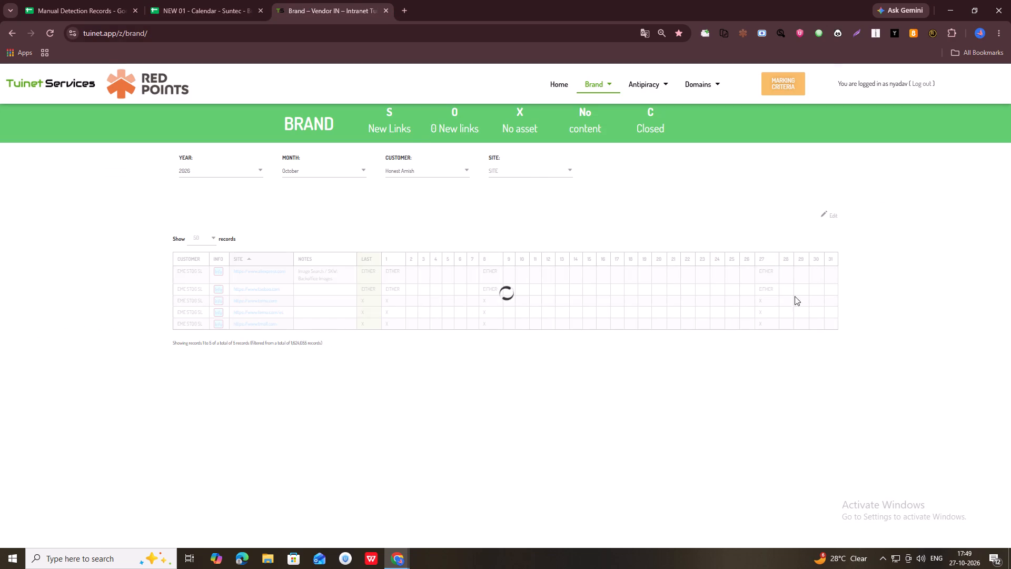
double_click(770, 274)
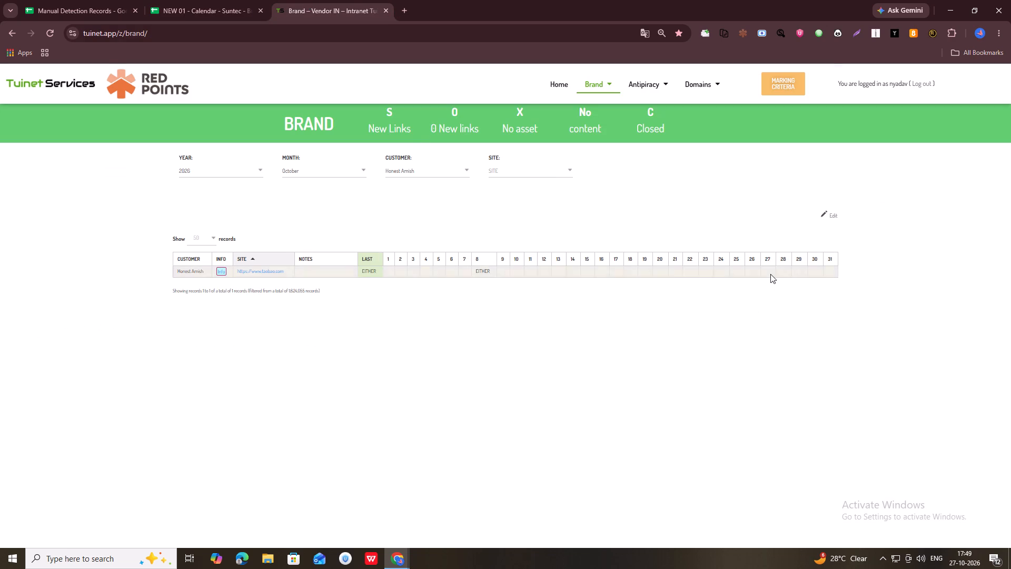
click(759, 314)
In the calendar, fill Honest Amish's 27/10 cell with light green.
click(183, 0)
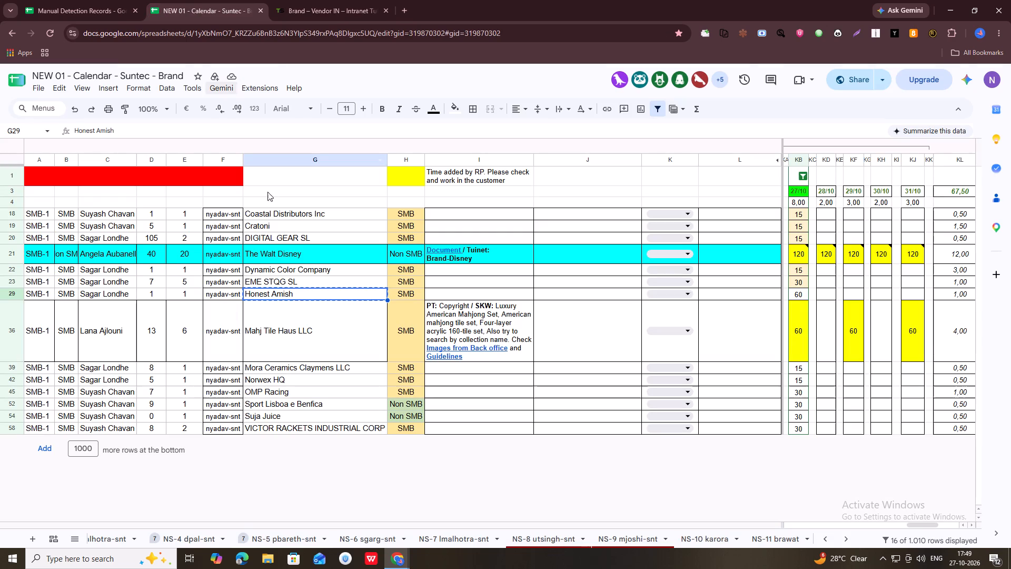
click(0, 296)
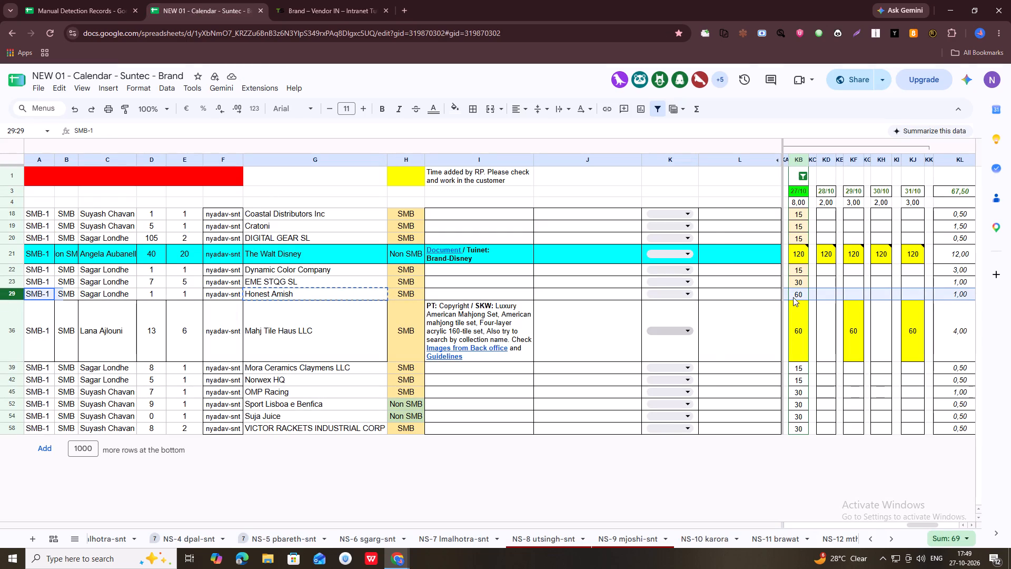
click(800, 298)
click(449, 109)
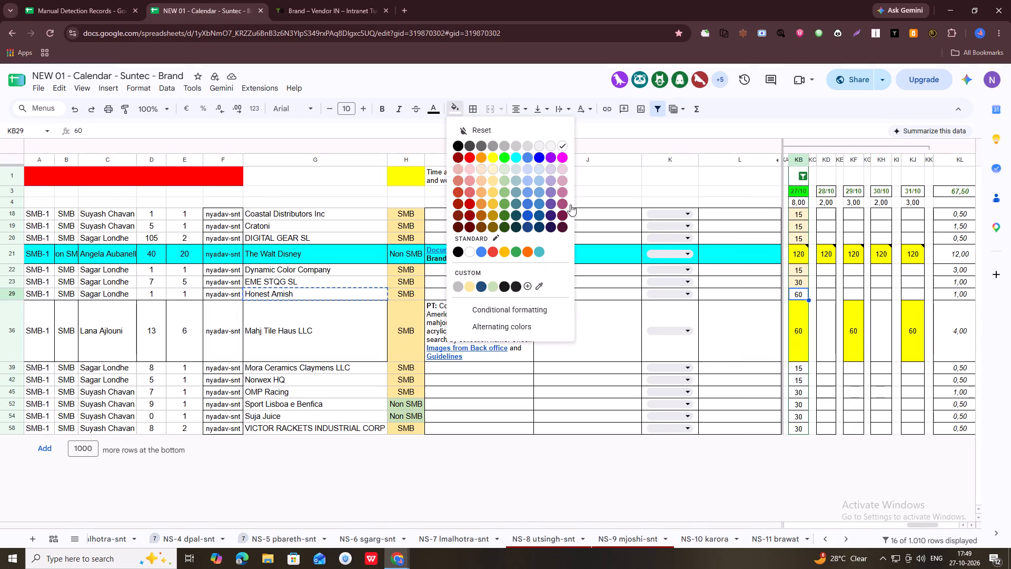
click(506, 169)
Copy Mahj Tile Haus LLC from the calendar and filter the Tuinet Brand table by that customer.
click(257, 324)
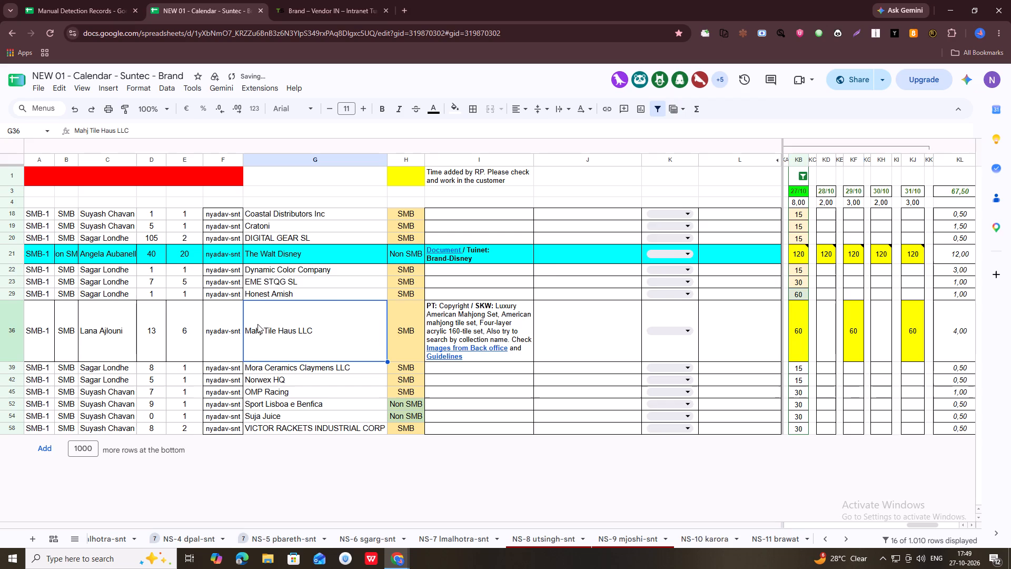
key(ctrl+c)
click(295, 0)
click(435, 174)
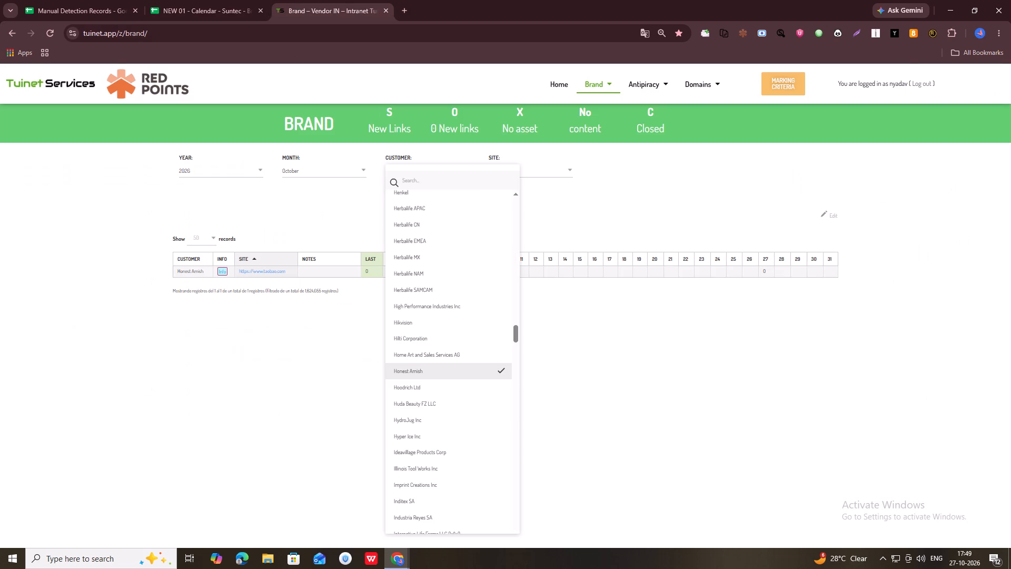
key(ctrl+v)
key(Return)
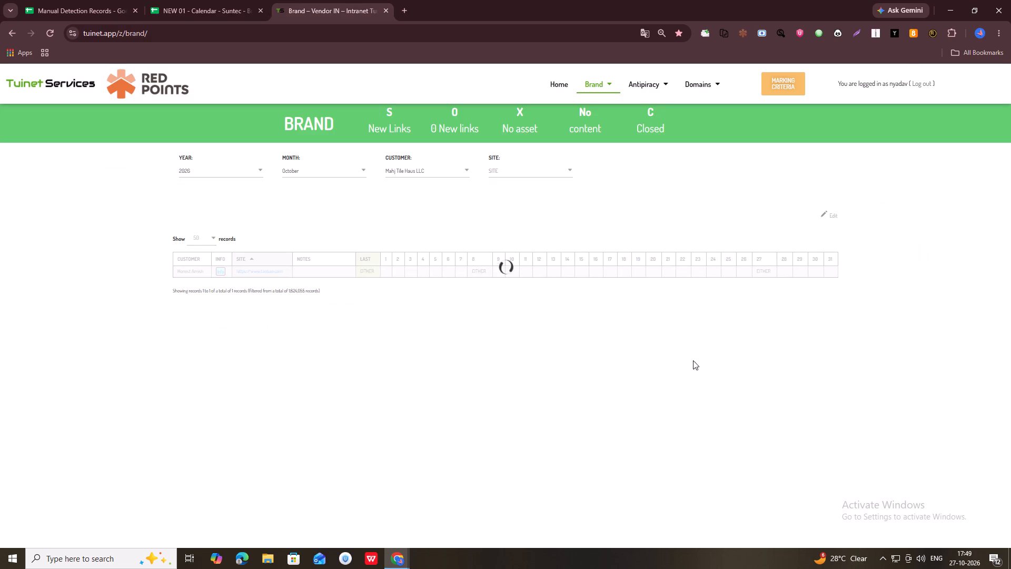
scroll(804, 380, down, 1)
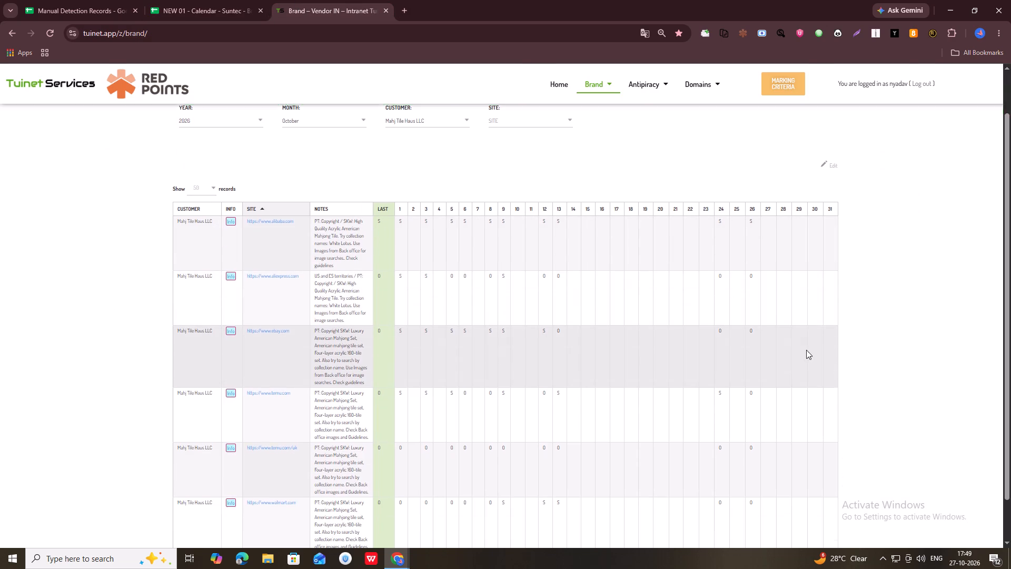
scroll(804, 285, down, 1)
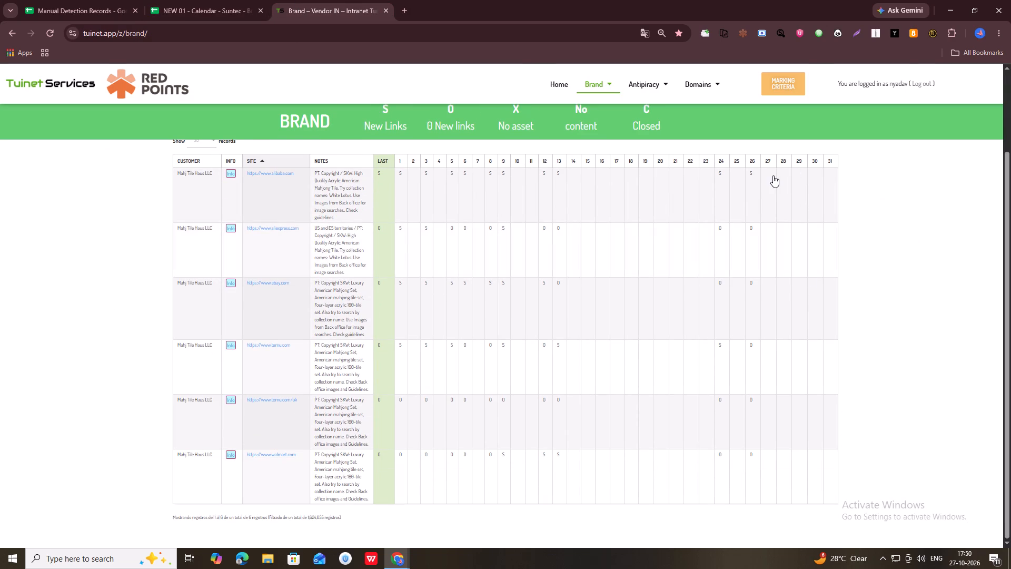
Mark Mahj Tile Haus LLC's day 27 as S for alibaba, O for aliexpress, ebay and both temu sites, and fill in walmart's mark.
double_click(773, 175)
click(778, 193)
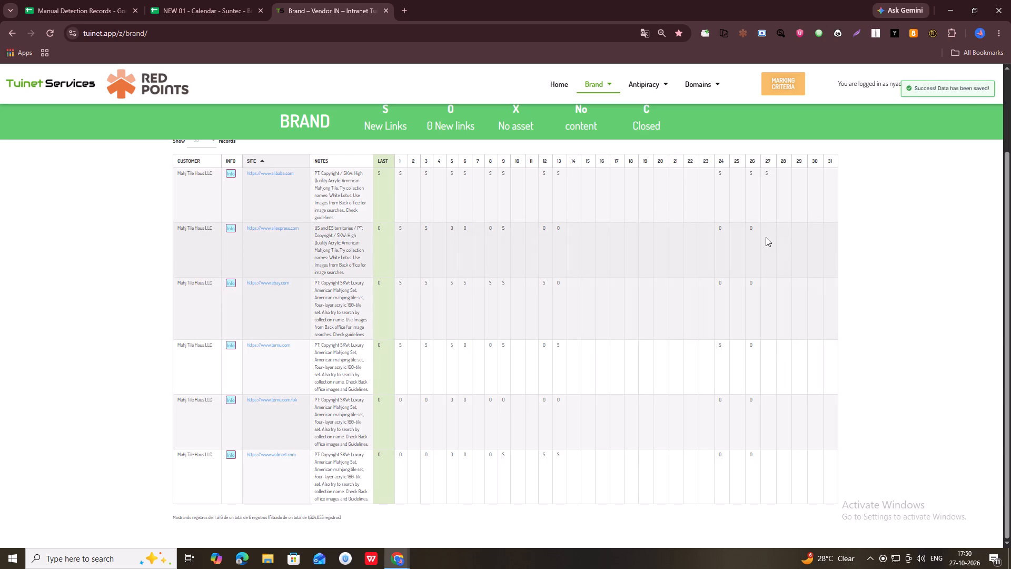
double_click(766, 237)
click(761, 262)
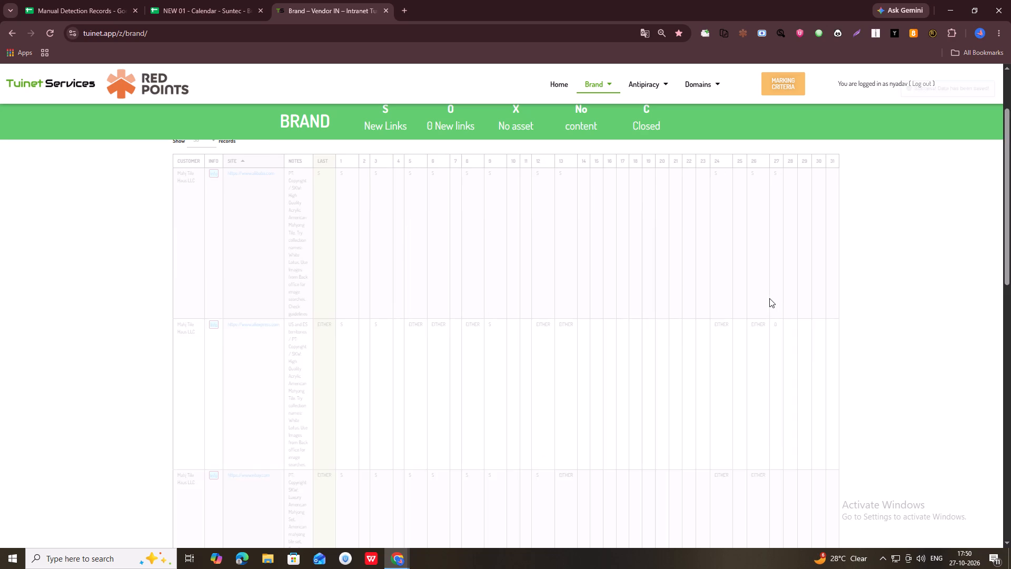
double_click(764, 304)
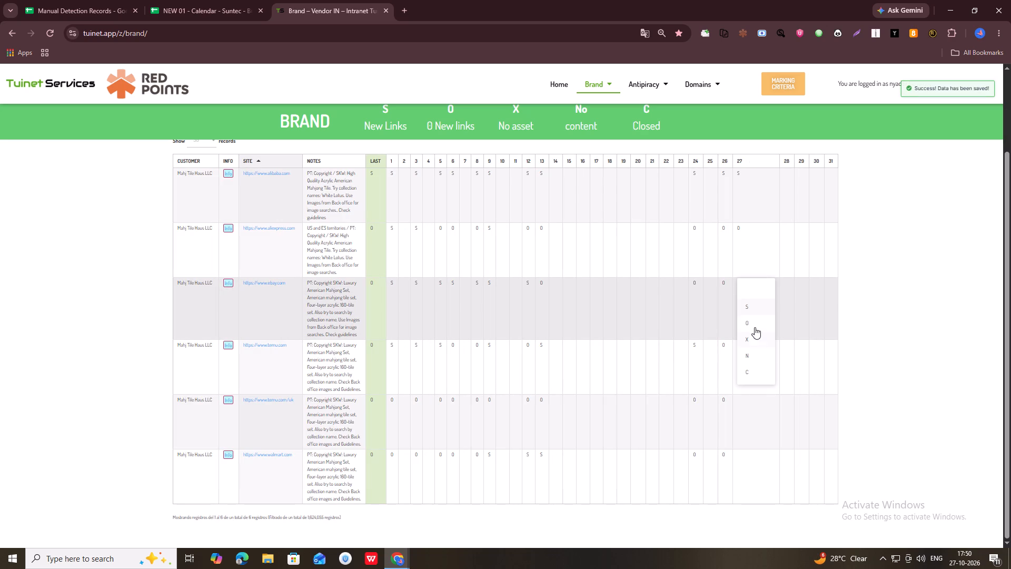
click(755, 323)
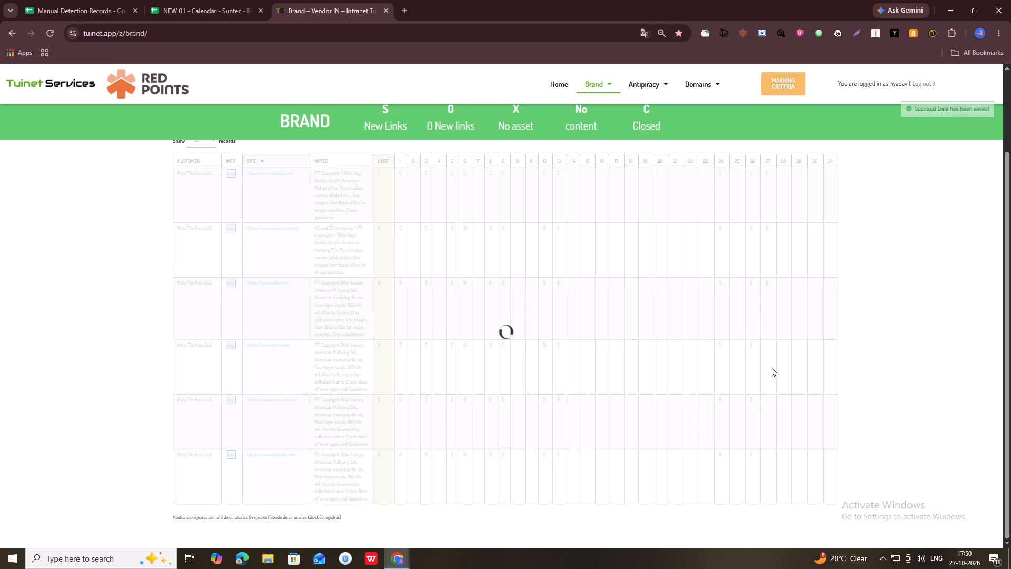
double_click(774, 360)
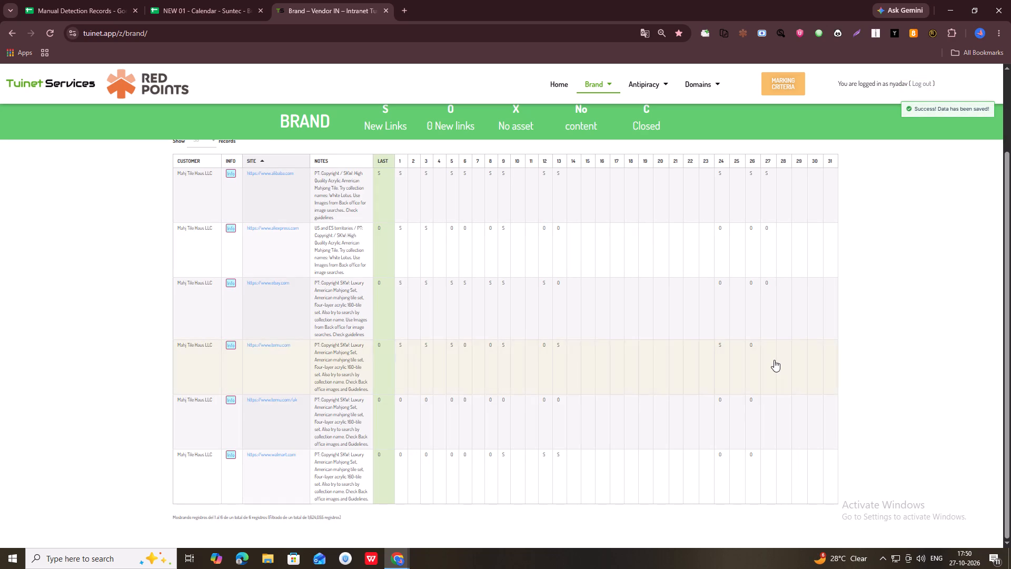
click(770, 388)
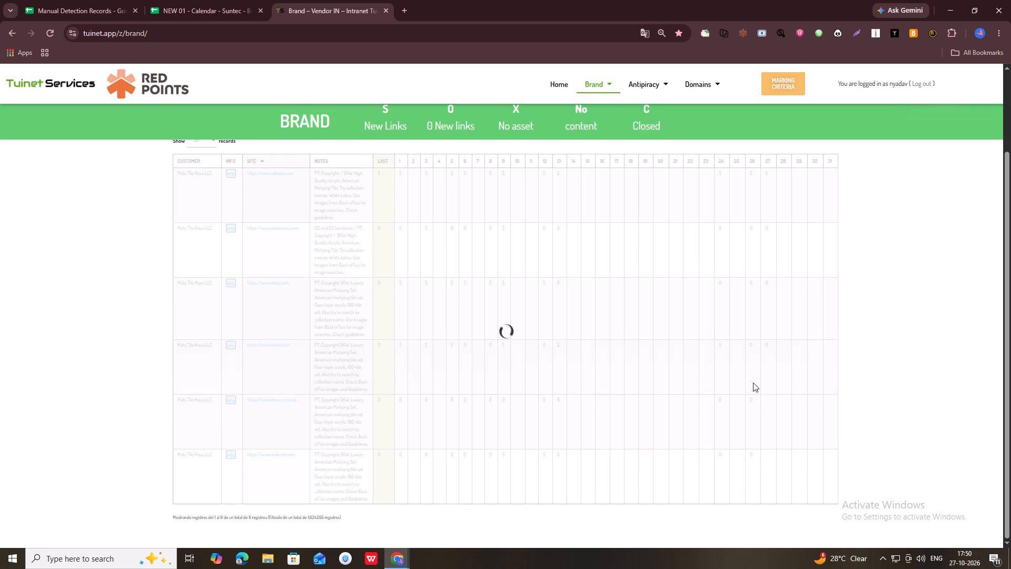
double_click(771, 408)
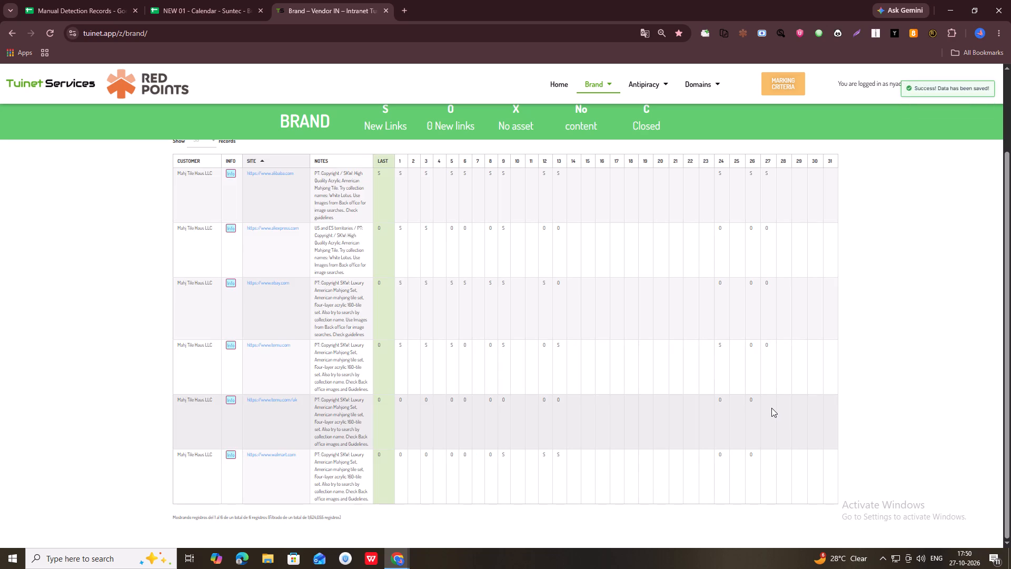
click(755, 439)
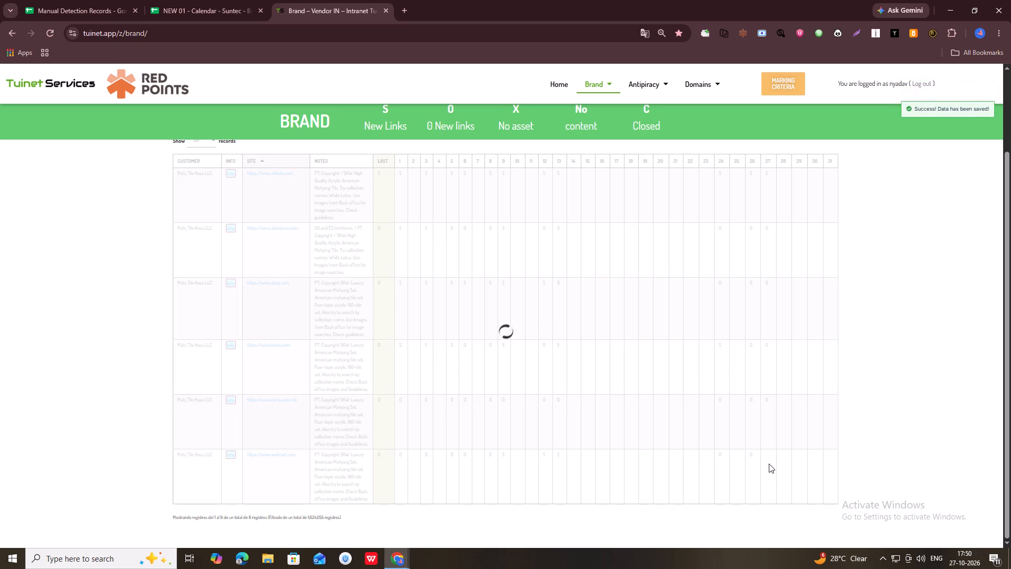
double_click(769, 463)
click(755, 398)
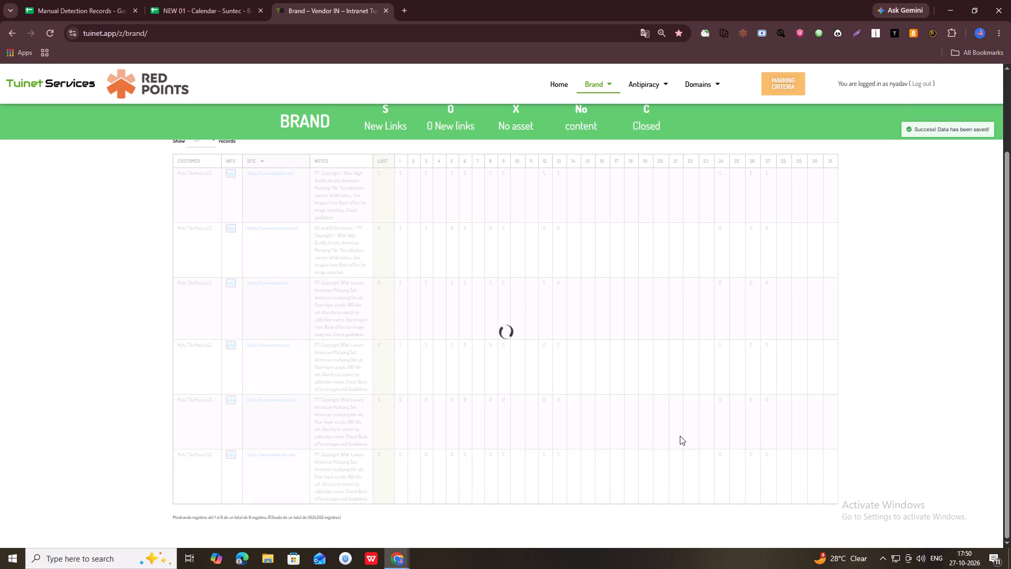
Copy Mora Ceramics Claymens LLC from the calendar, filter the Tuinet Brand table by it, and mark day 27 as O.
scroll(695, 413, up, 3)
click(178, 0)
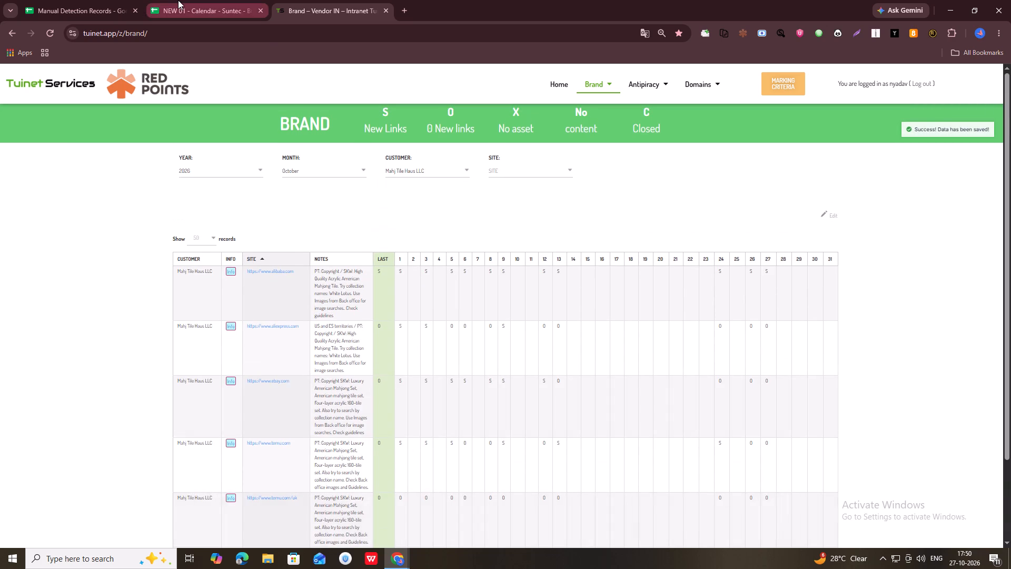
click(0, 329)
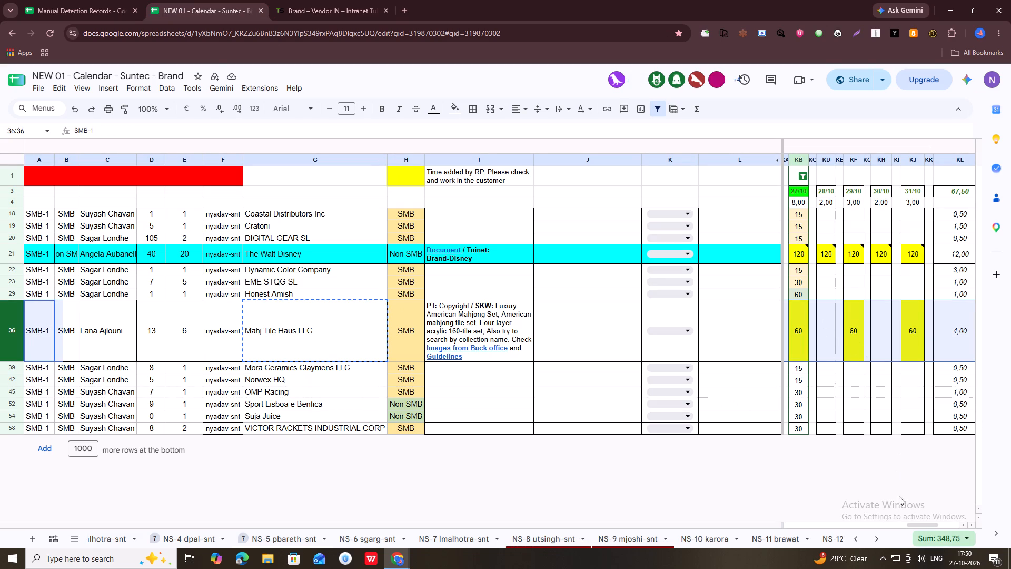
click(924, 523)
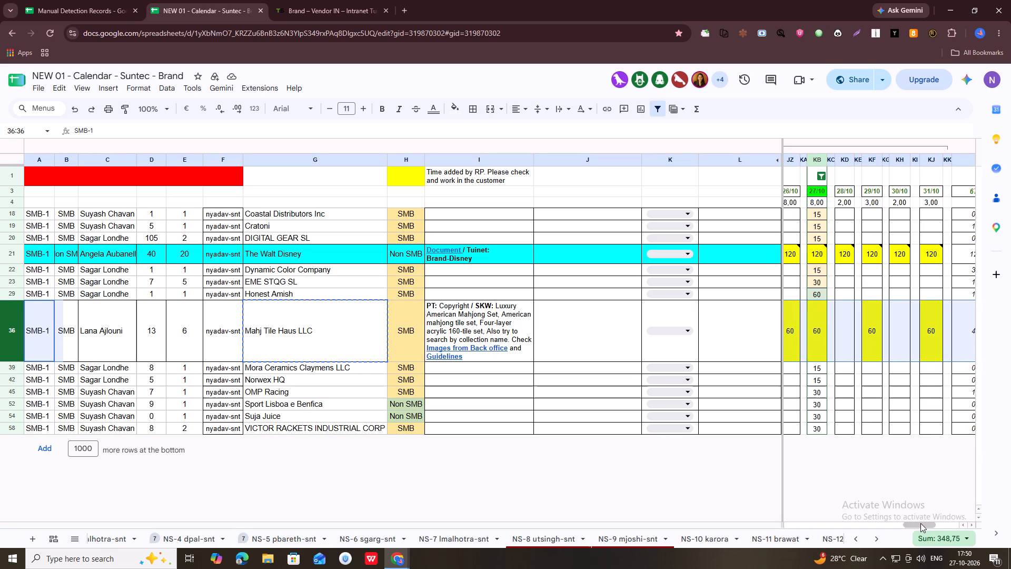
click(342, 368)
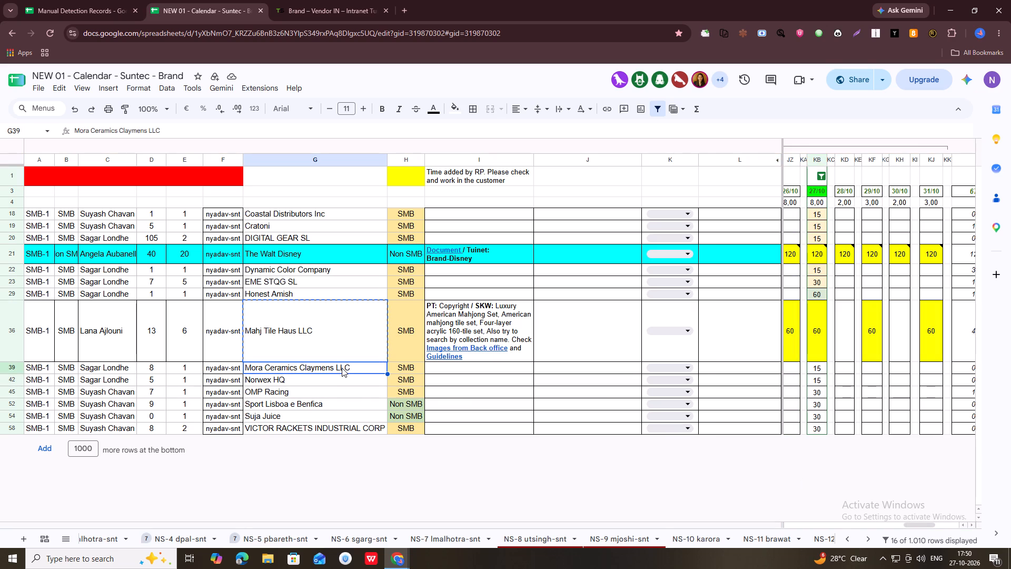
key(ctrl+c)
click(283, 0)
click(417, 170)
key(ctrl+v)
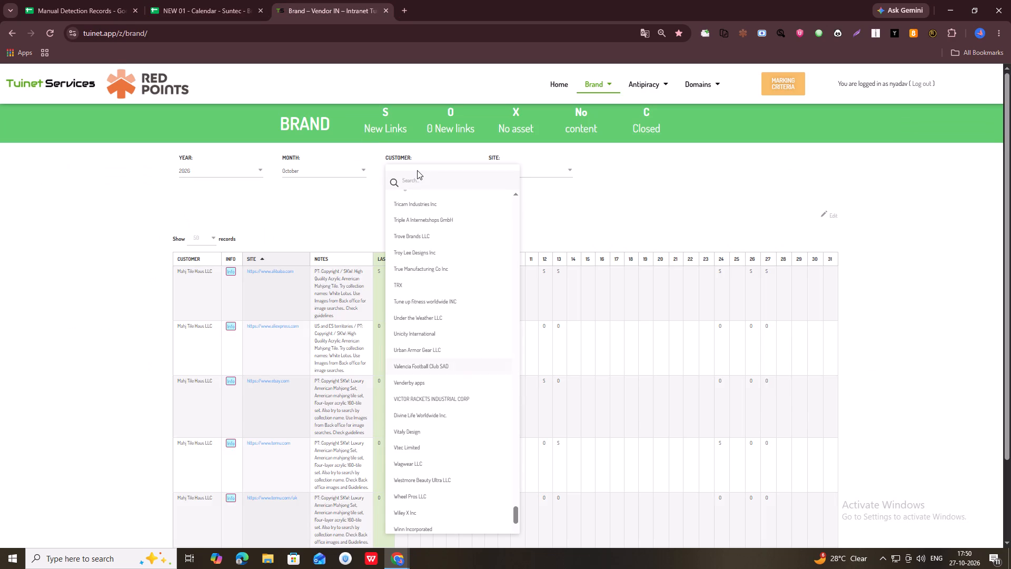
key(ctrl+v)
key(Return)
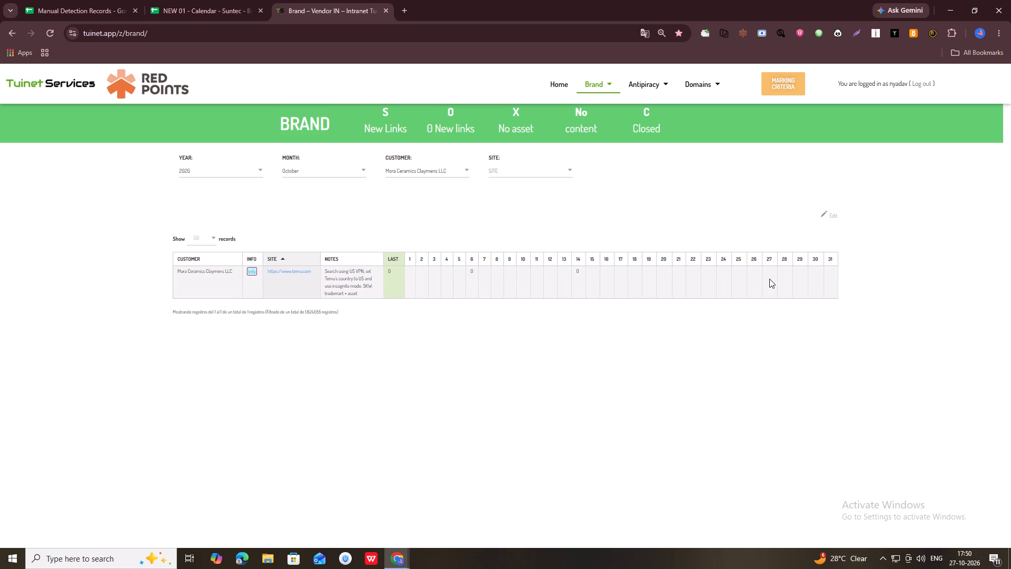
double_click(770, 273)
click(766, 309)
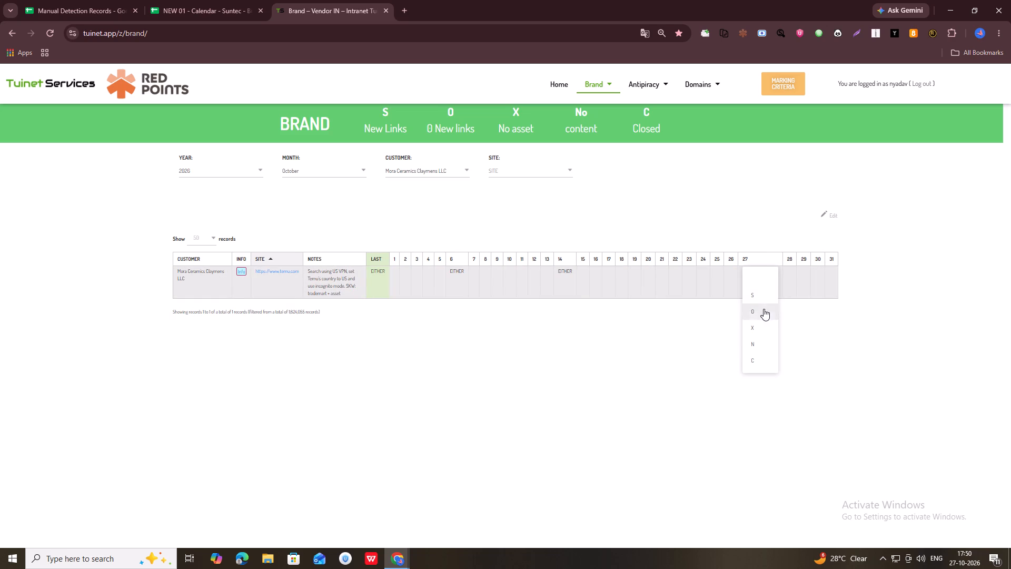
Copy Norwex HQ from the calendar, filter the Tuinet Brand table by it, and mark day 27 as O.
click(207, 0)
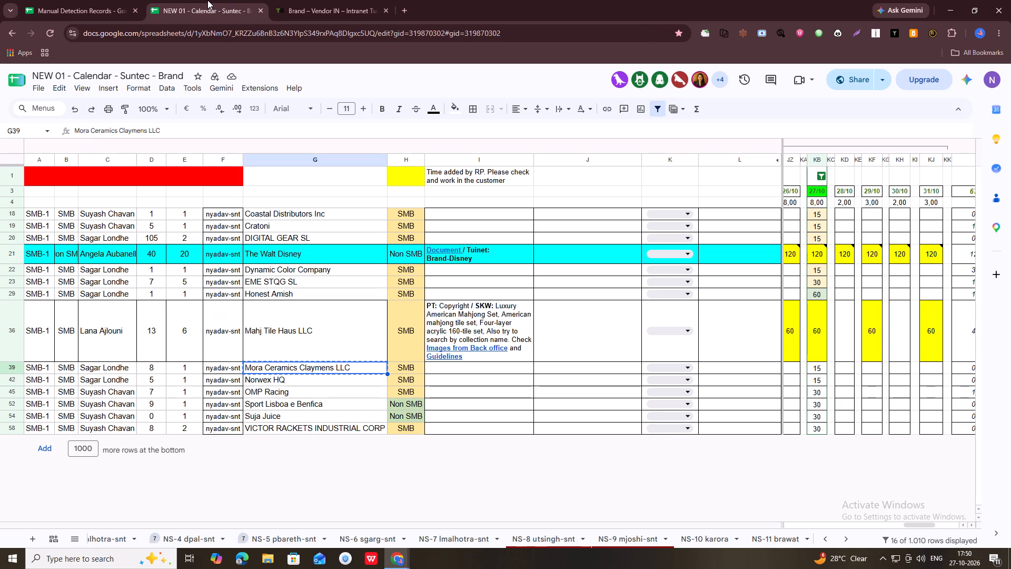
key(Down)
key(ctrl+c)
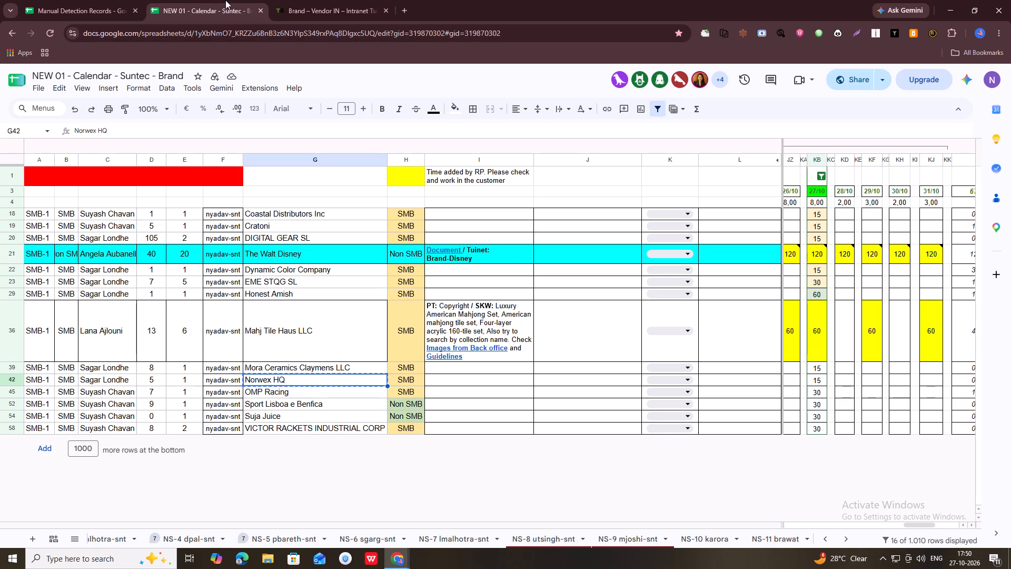
click(278, 0)
click(409, 174)
key(ctrl+v)
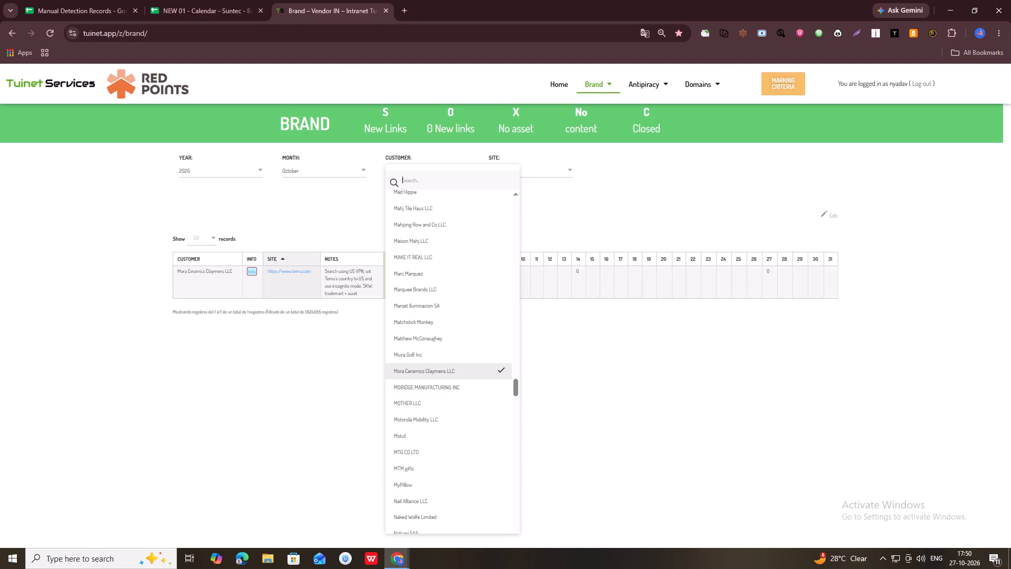
key(Return)
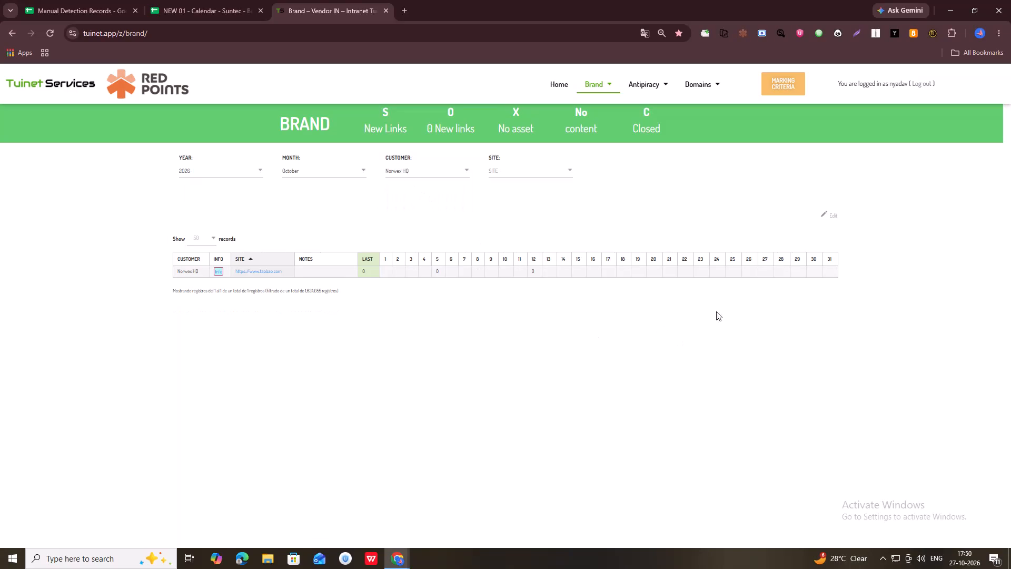
double_click(767, 270)
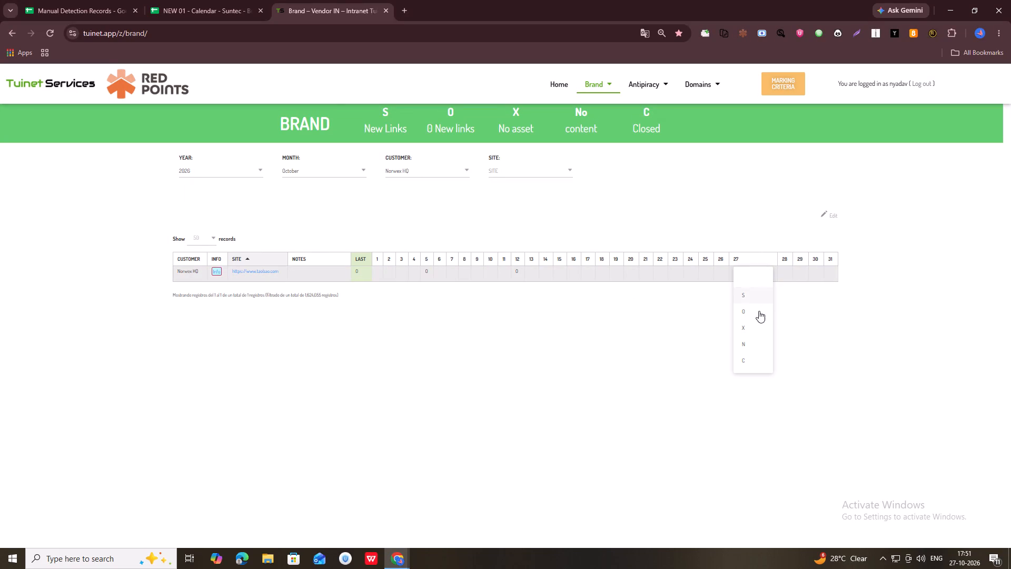
click(759, 311)
Copy OMP Racing from the calendar, filter the Tuinet Brand table by it, and fill in its day 27 mark.
click(208, 0)
key(Down)
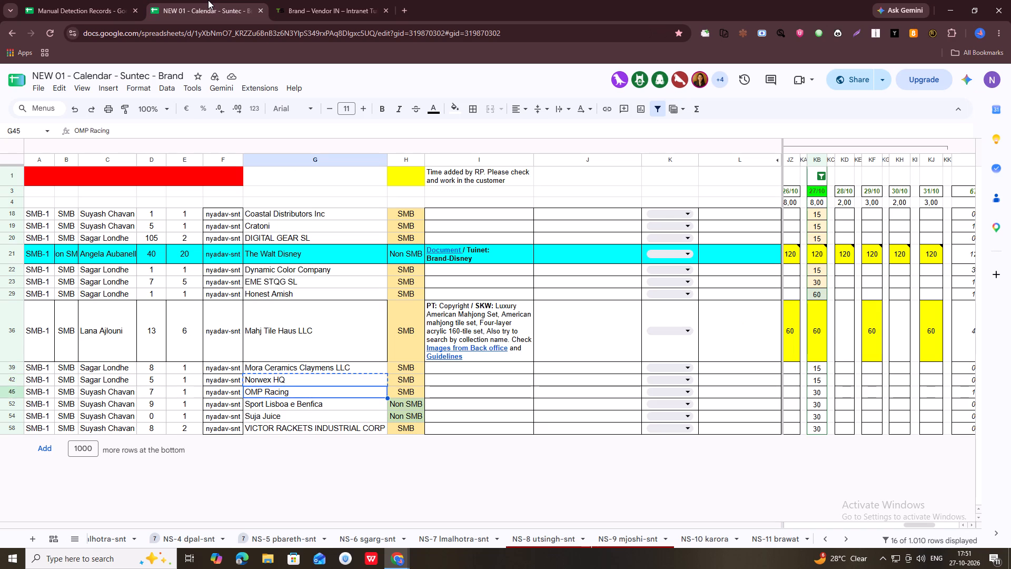
key(ctrl+c)
click(295, 0)
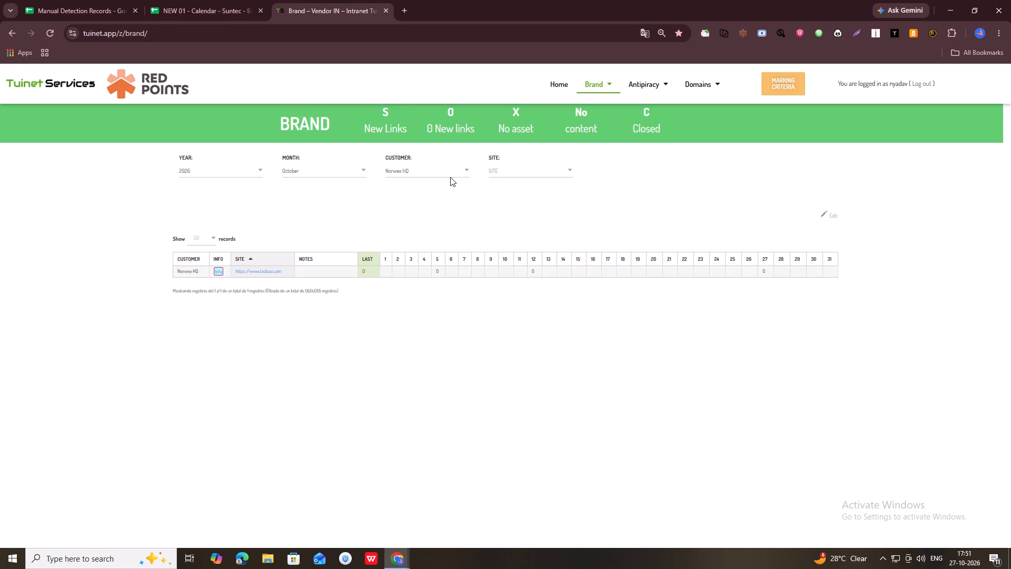
click(443, 176)
key(ctrl+v)
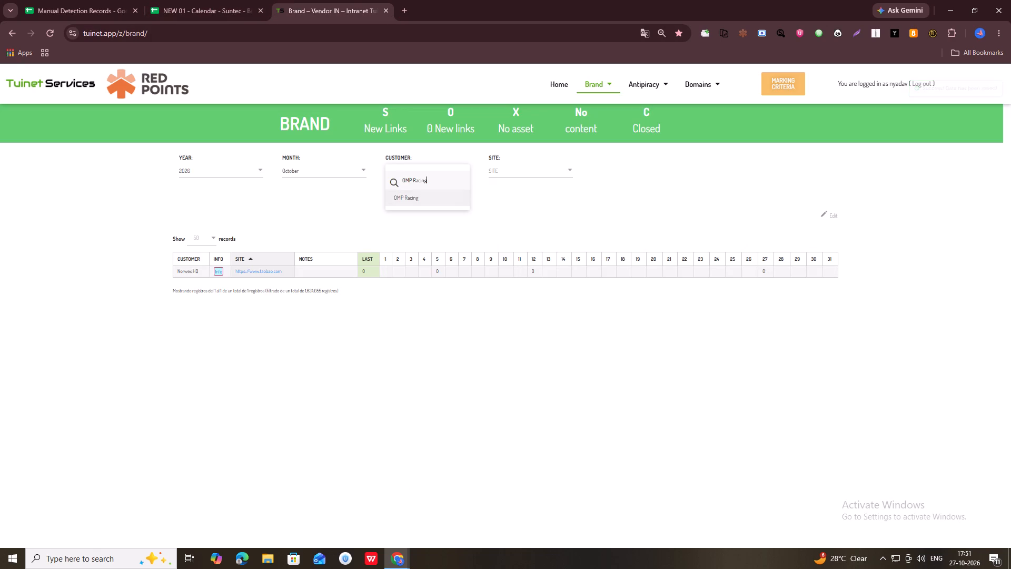
key(Return)
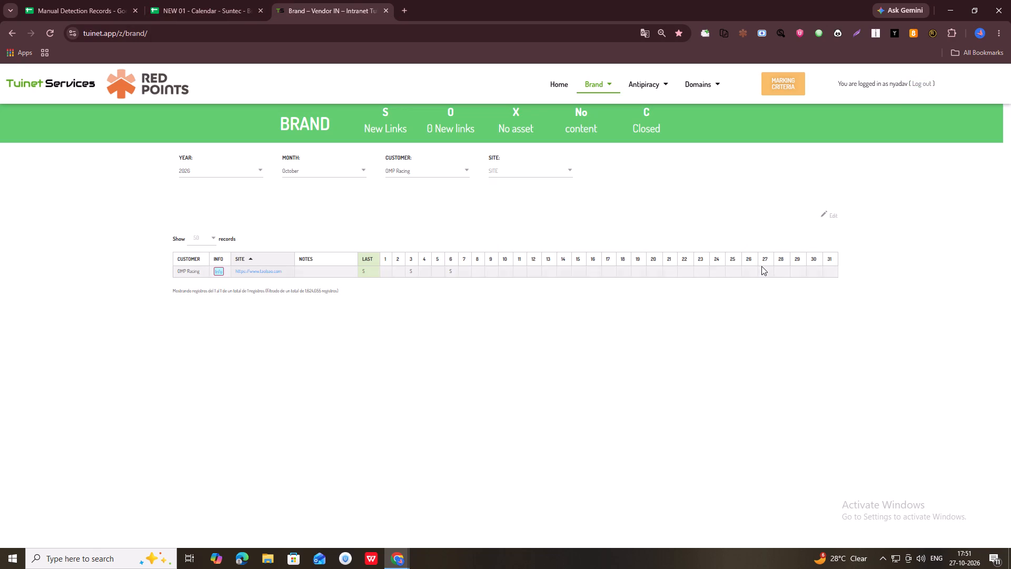
double_click(768, 274)
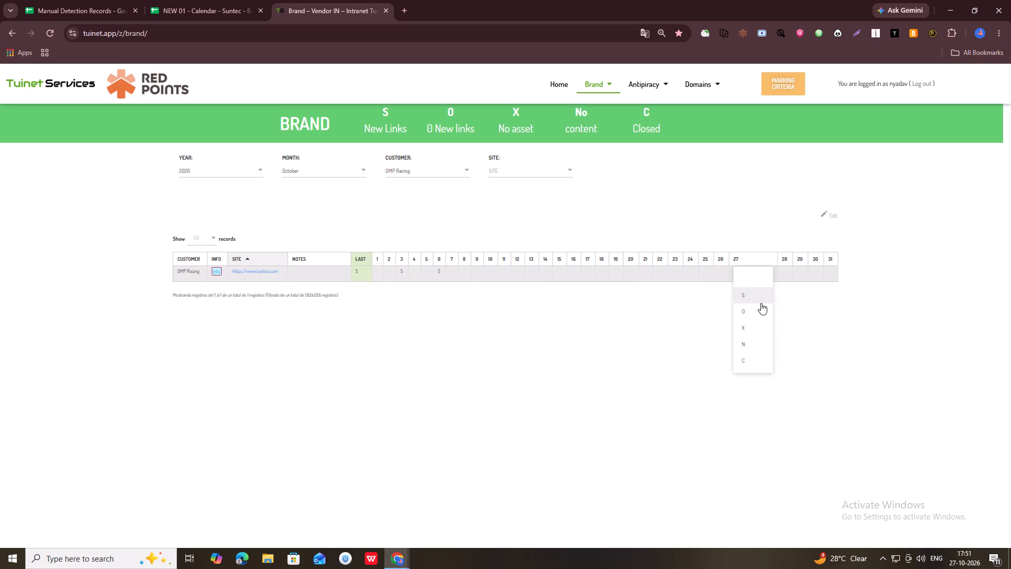
click(761, 303)
In the calendar, shade the 27/10 cells of Mora Ceramics Claymens LLC, Norwex HQ and OMP Racing pale yellow.
click(208, 0)
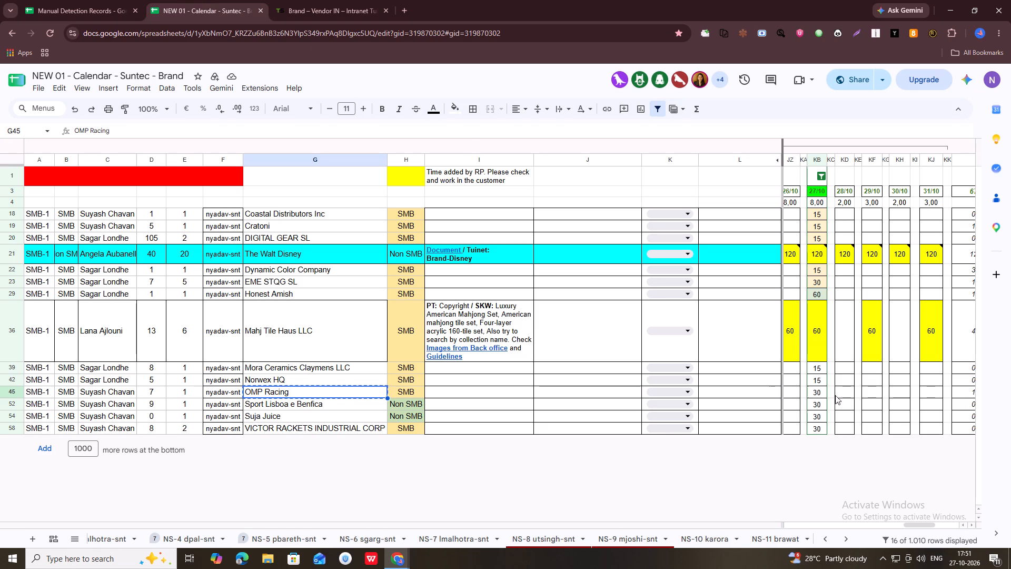
click(907, 526)
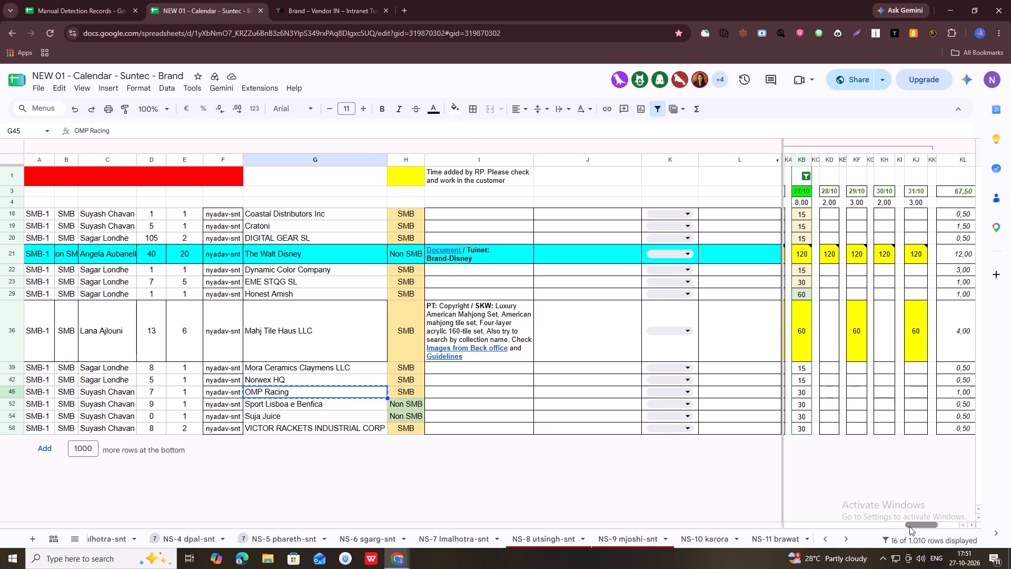
drag(806, 369, 806, 379)
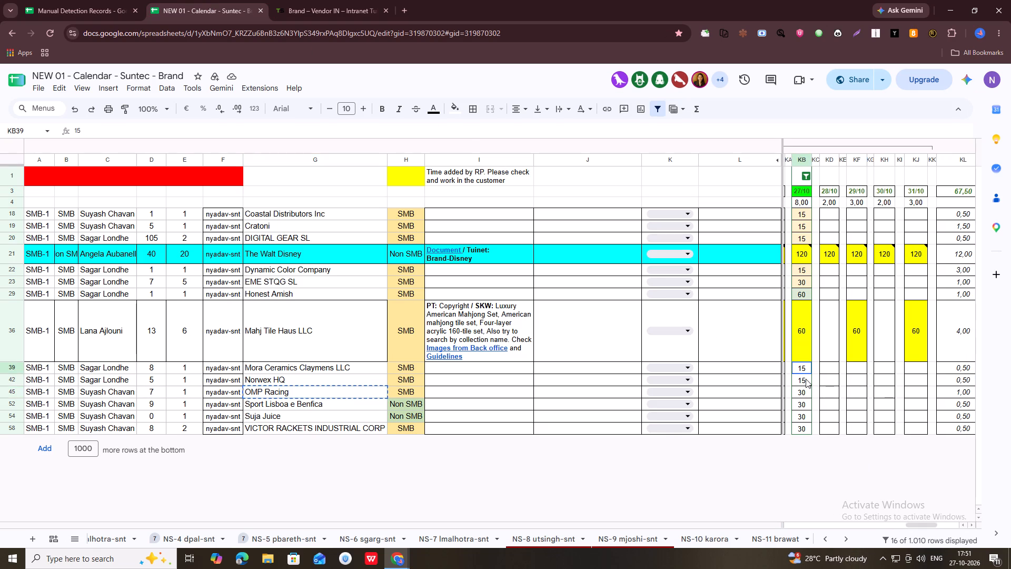
drag(806, 379, 805, 398)
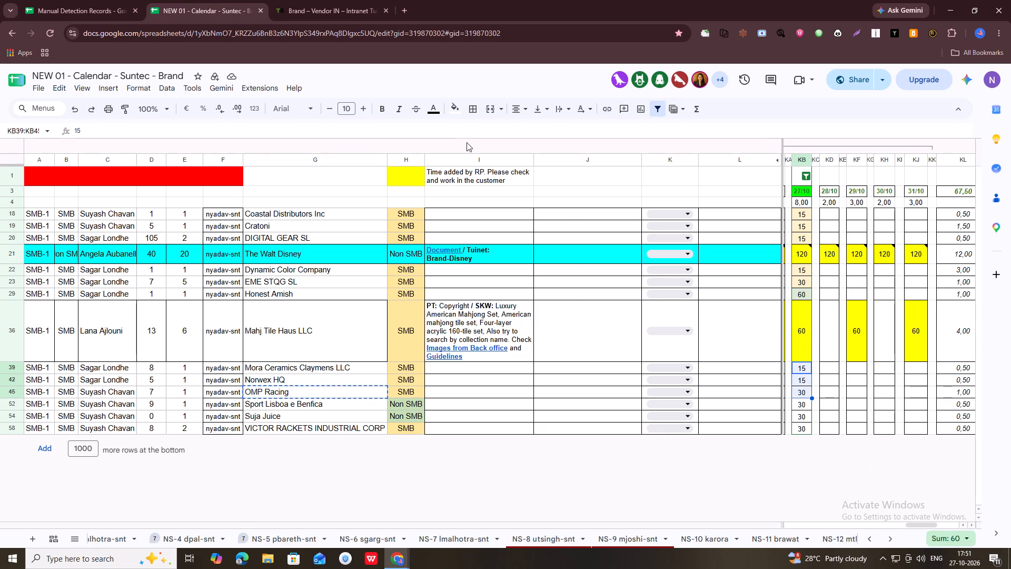
click(456, 111)
click(490, 168)
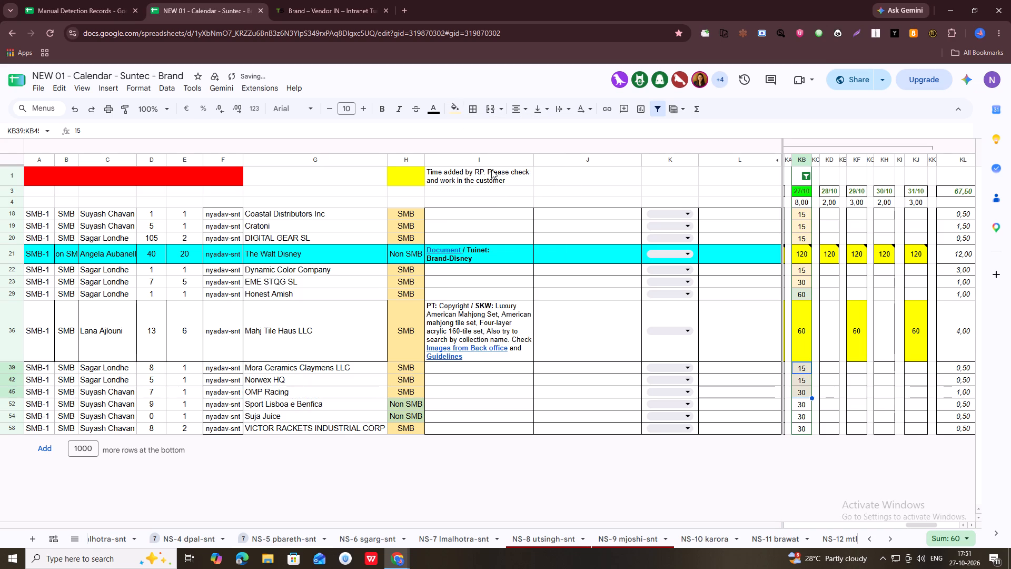
Copy Sport Lisboa e Benfica from the calendar, filter the Tuinet Brand table by it, and mark day 27 as O.
click(274, 405)
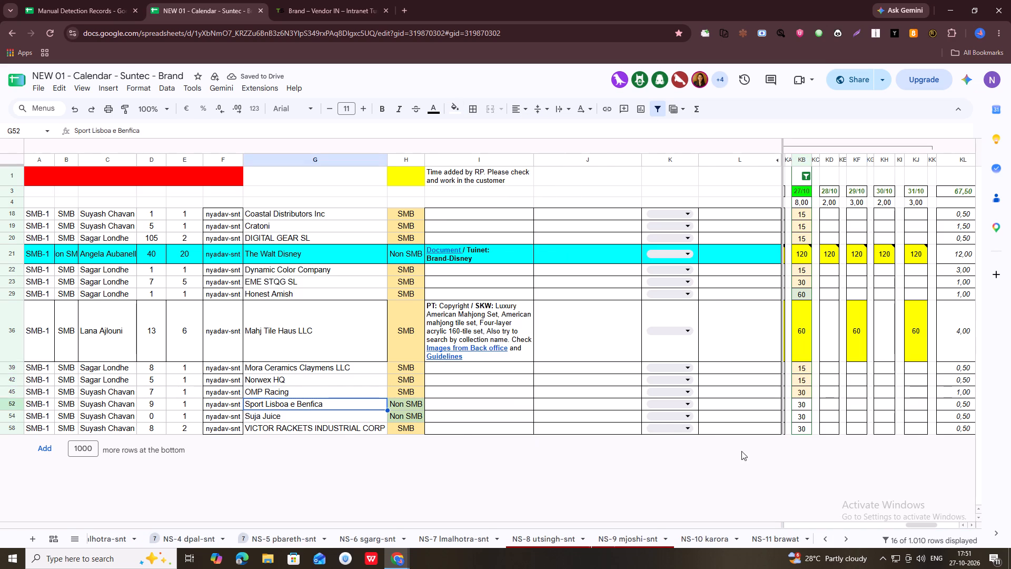
key(ctrl+c)
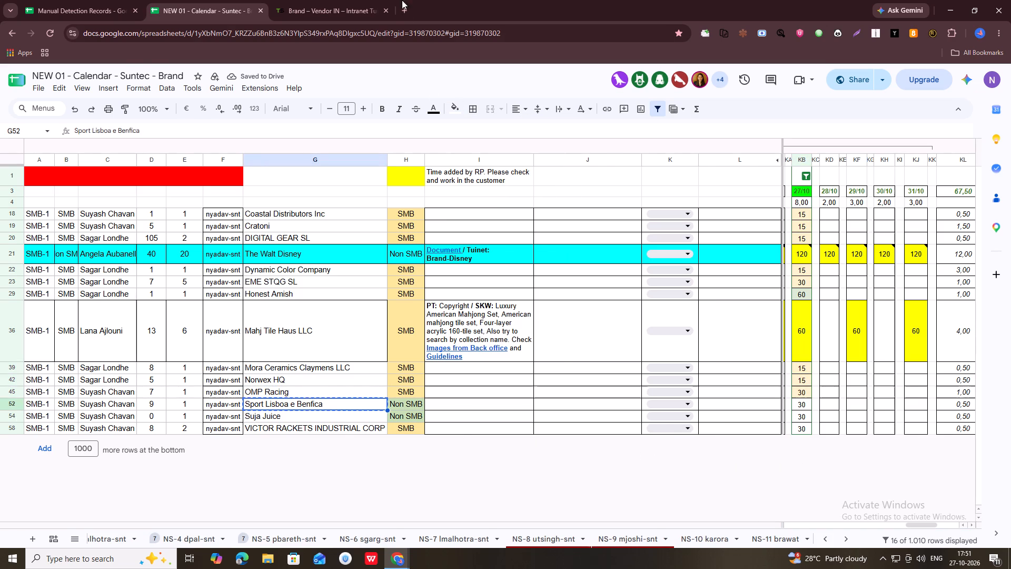
click(383, 0)
click(439, 171)
key(ctrl+v)
key(ctrl+b)
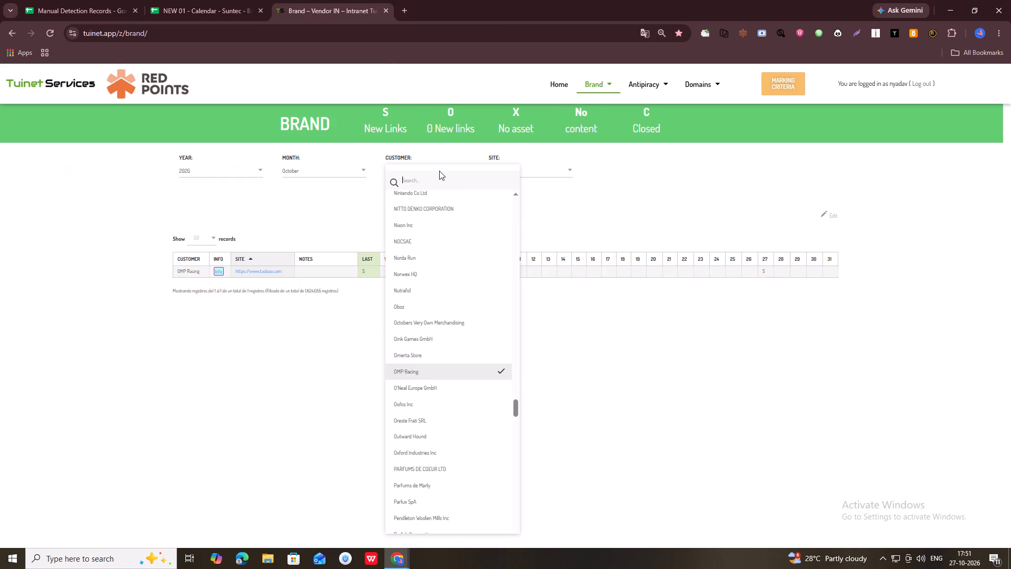
key(Return)
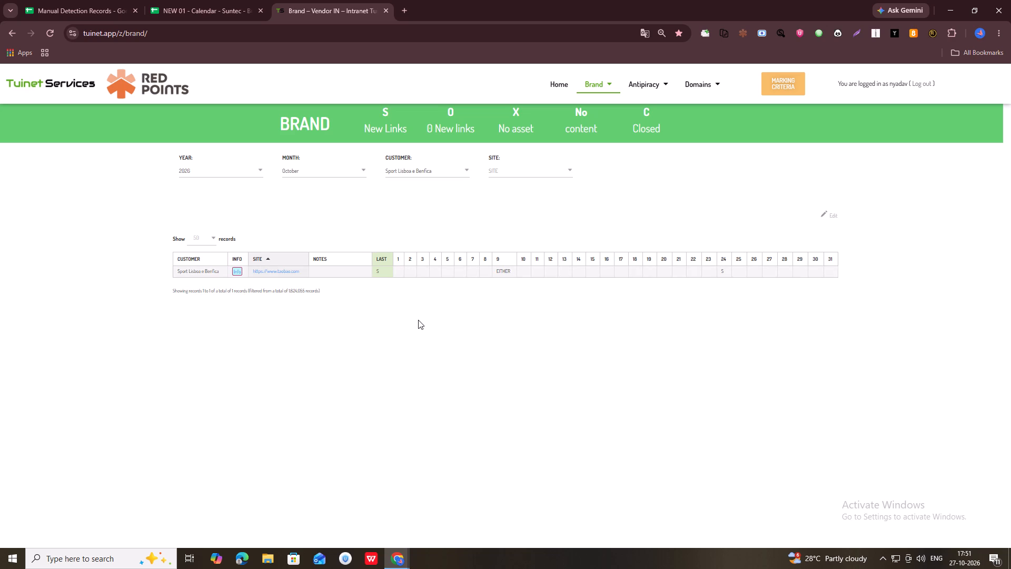
double_click(766, 272)
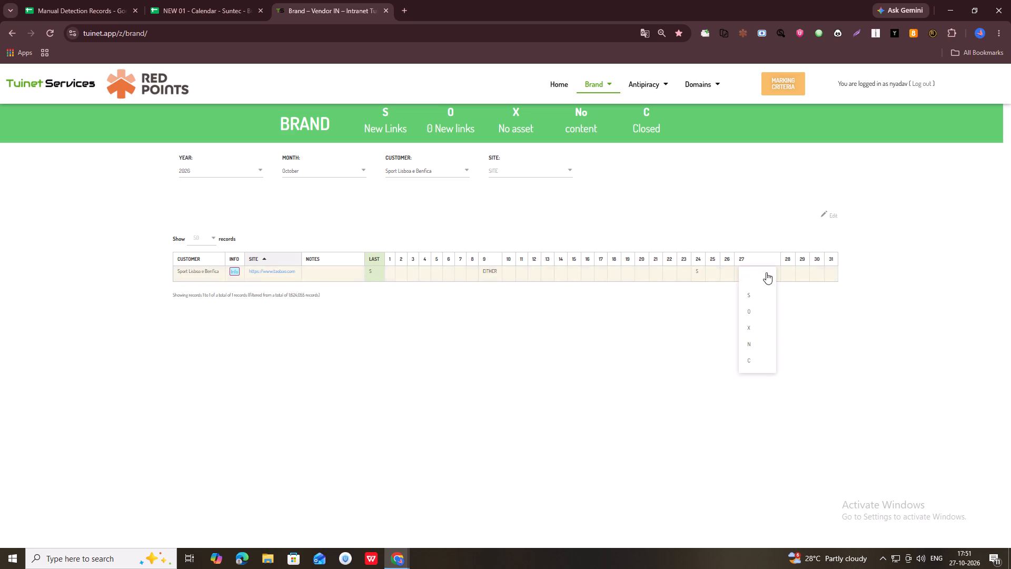
click(770, 313)
Copy Suja Juice from the calendar, filter the Tuinet Brand table by it, and mark day 27 as O.
click(172, 0)
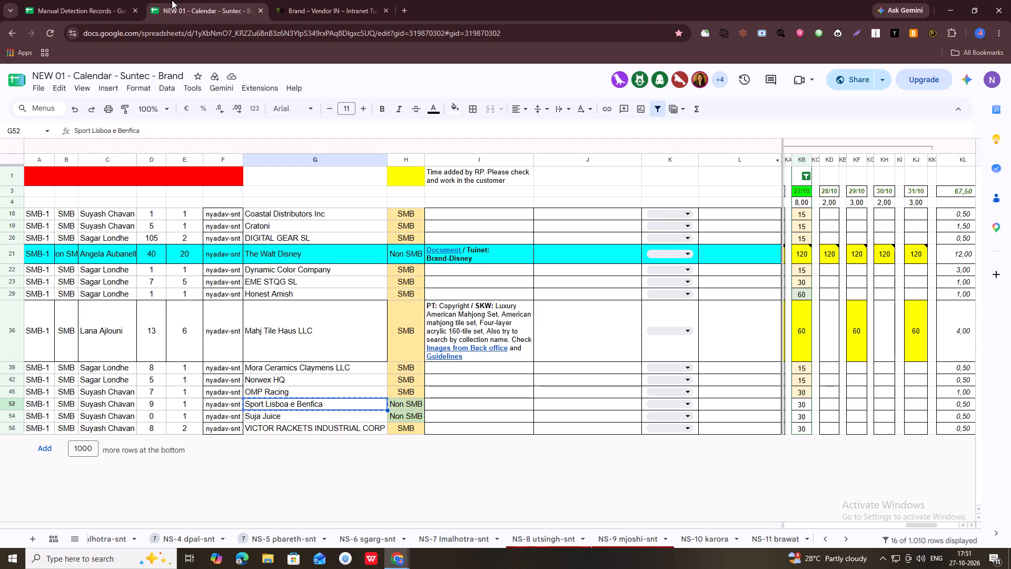
key(Down)
key(ctrl+c)
click(269, 0)
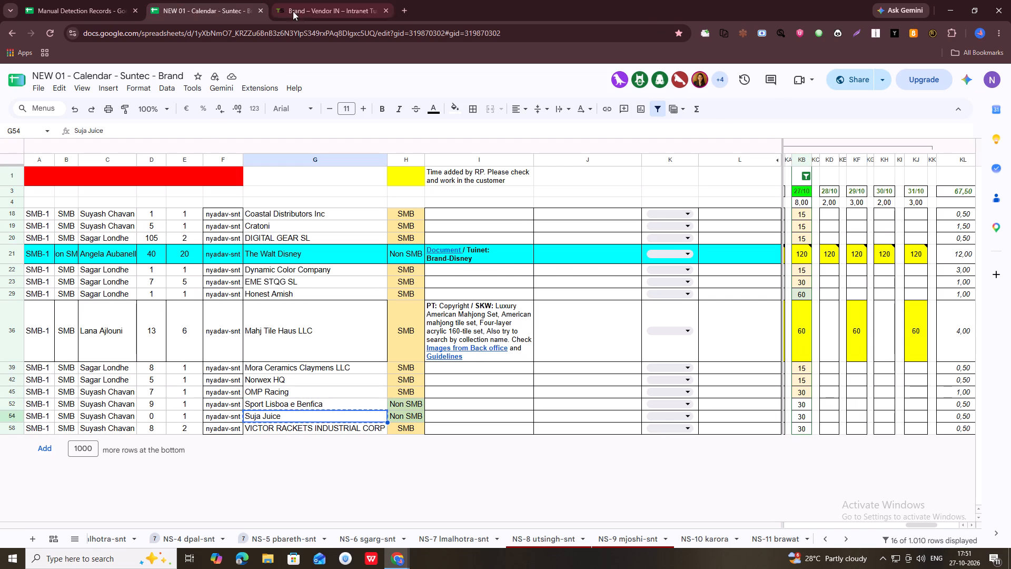
click(304, 13)
click(445, 171)
key(ctrl+v)
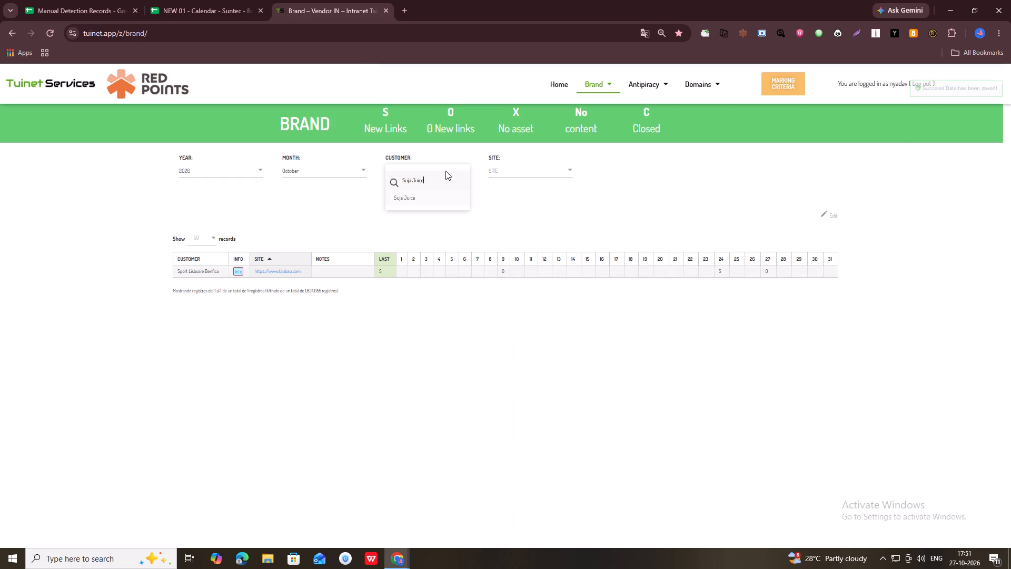
key(Return)
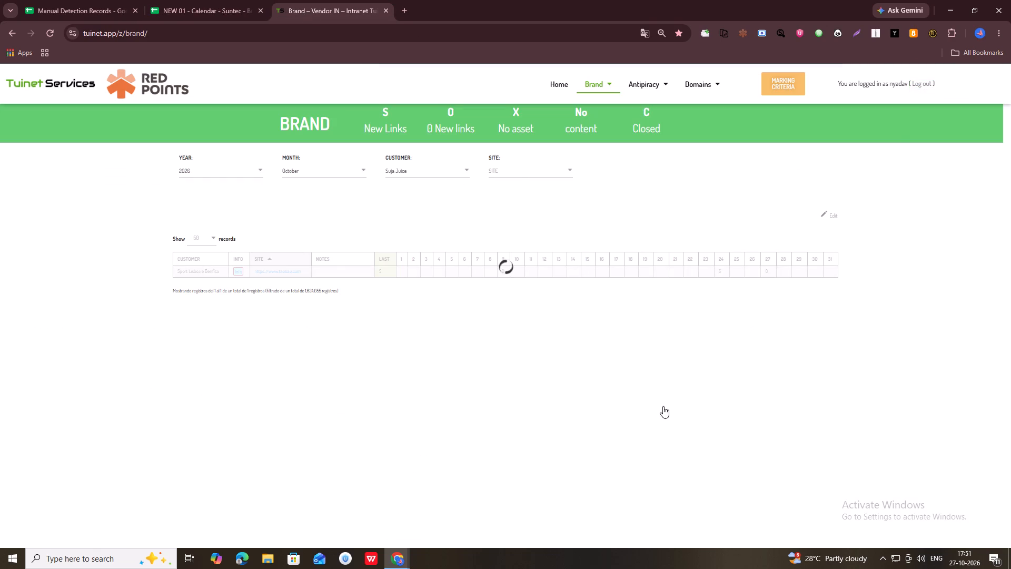
double_click(767, 276)
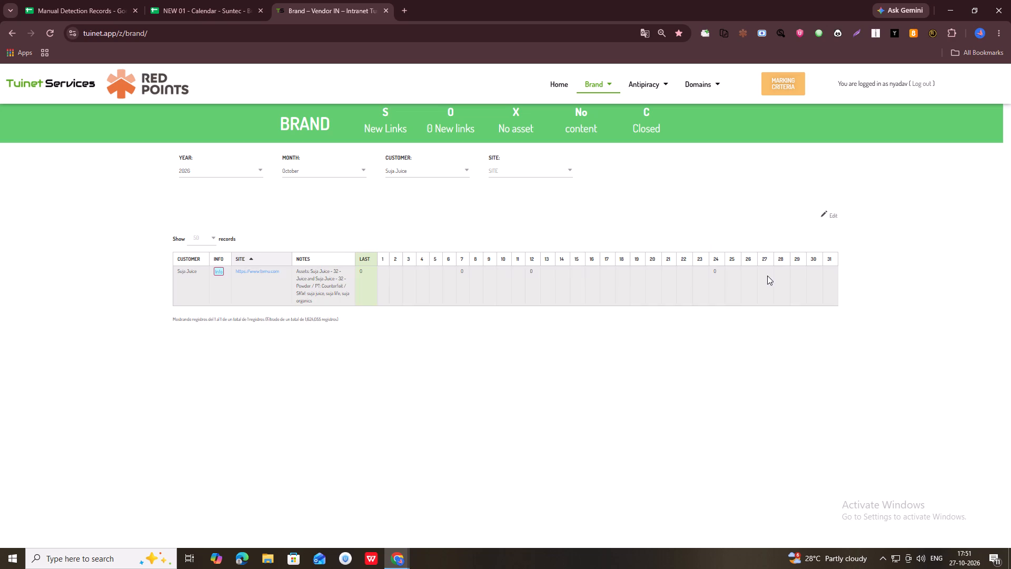
click(759, 311)
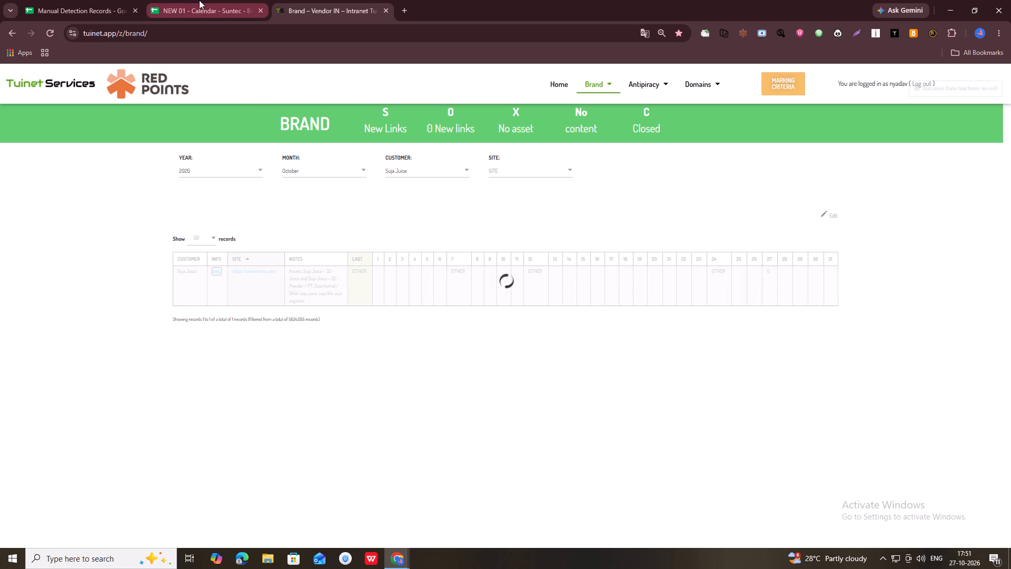
Copy VICTOR RACKETS INDUSTRIAL CORP from the calendar, filter the Tuinet Brand table by it, and mark day 27 as S for both sites.
click(199, 0)
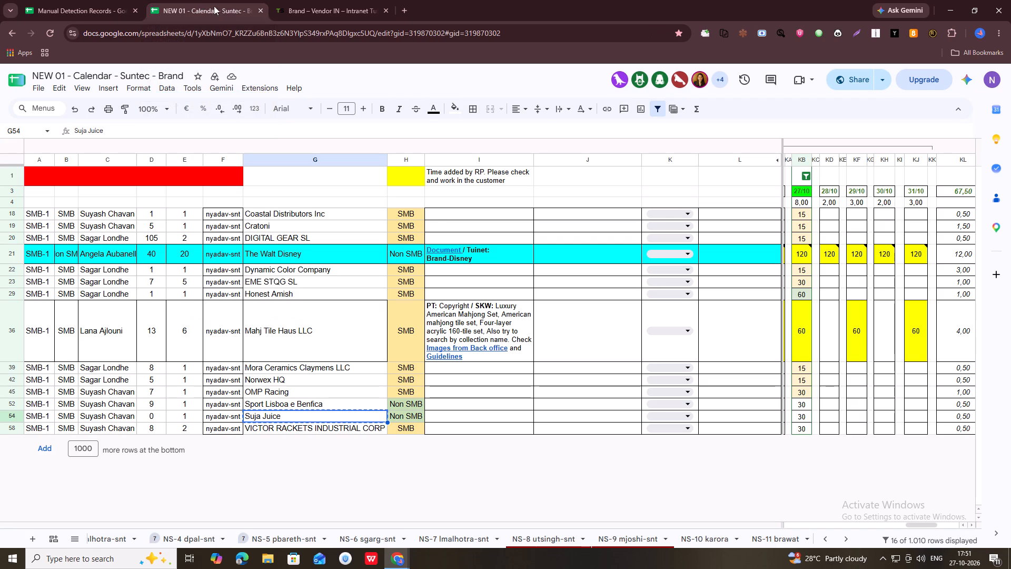
click(318, 426)
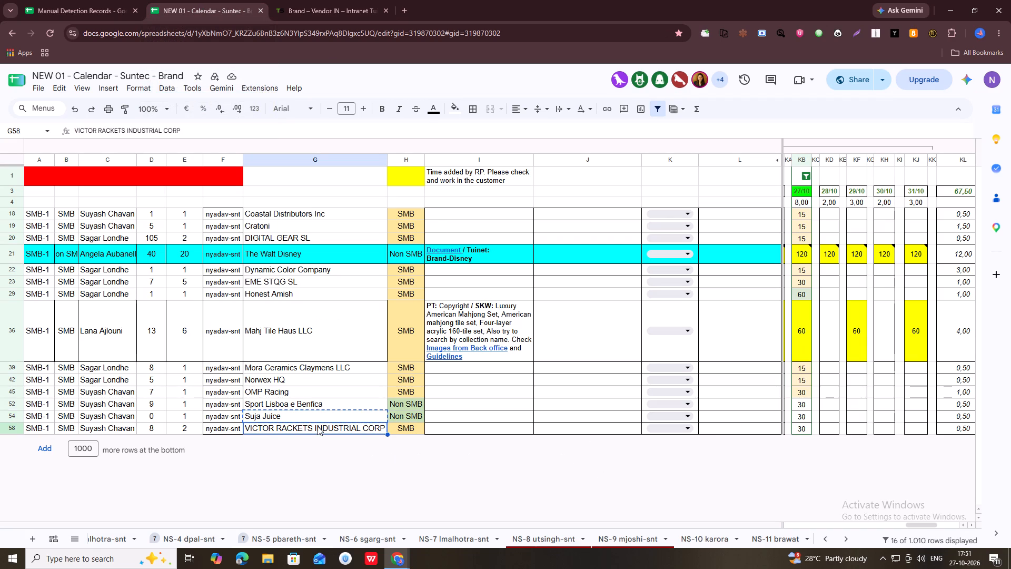
key(ctrl+c)
click(381, 0)
click(432, 166)
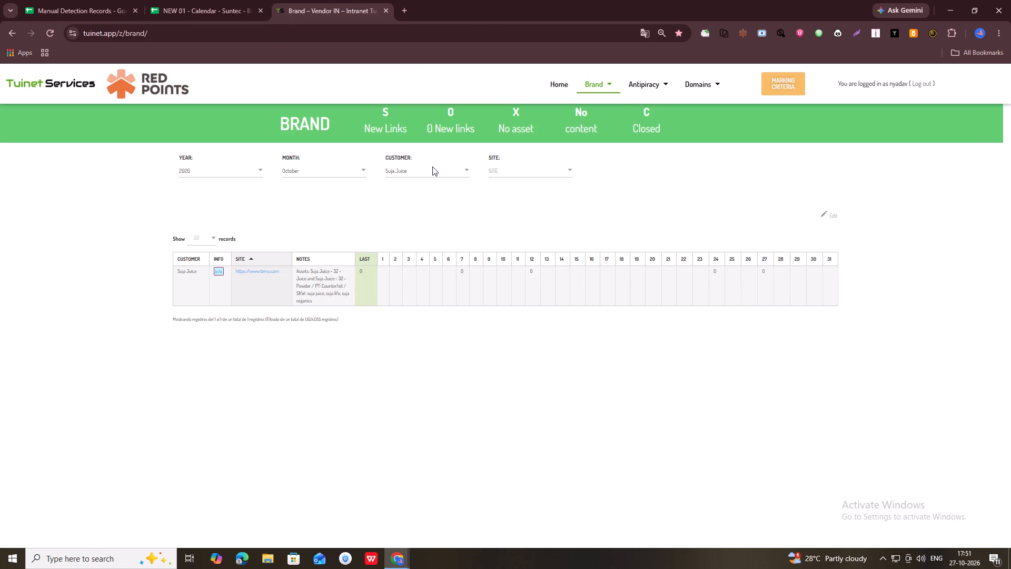
key(ctrl+v)
key(Return)
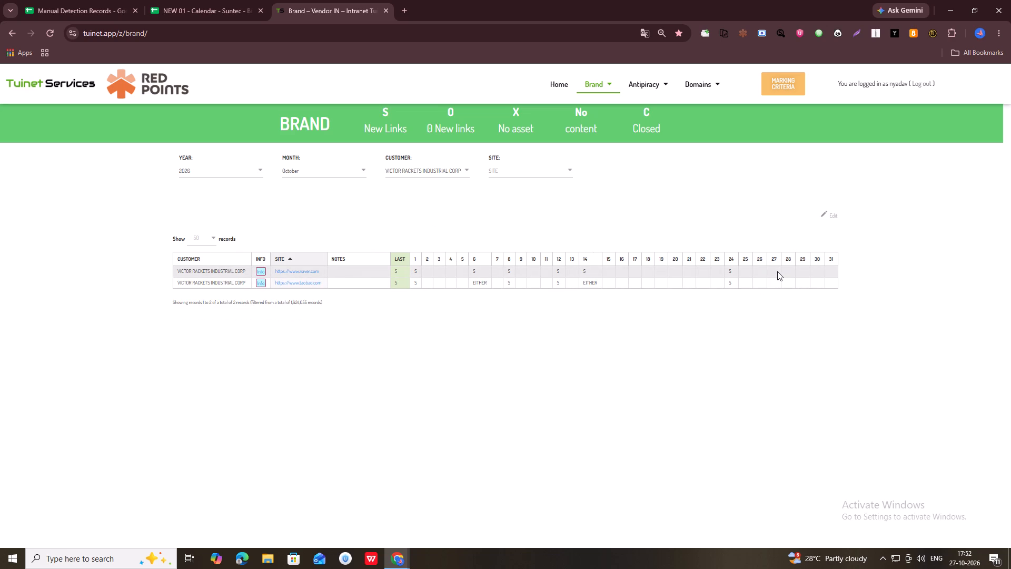
double_click(777, 271)
click(769, 293)
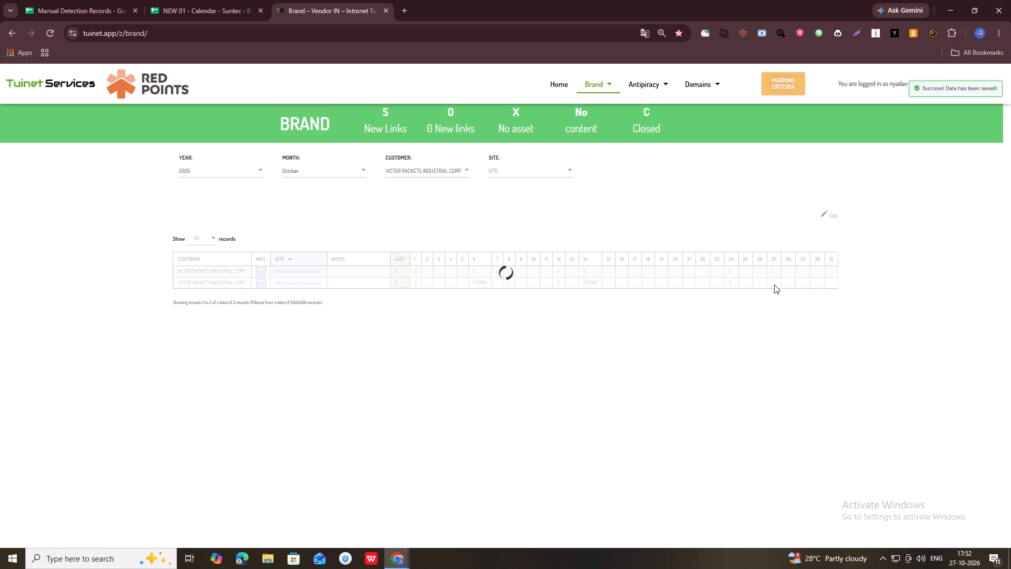
double_click(774, 284)
click(767, 305)
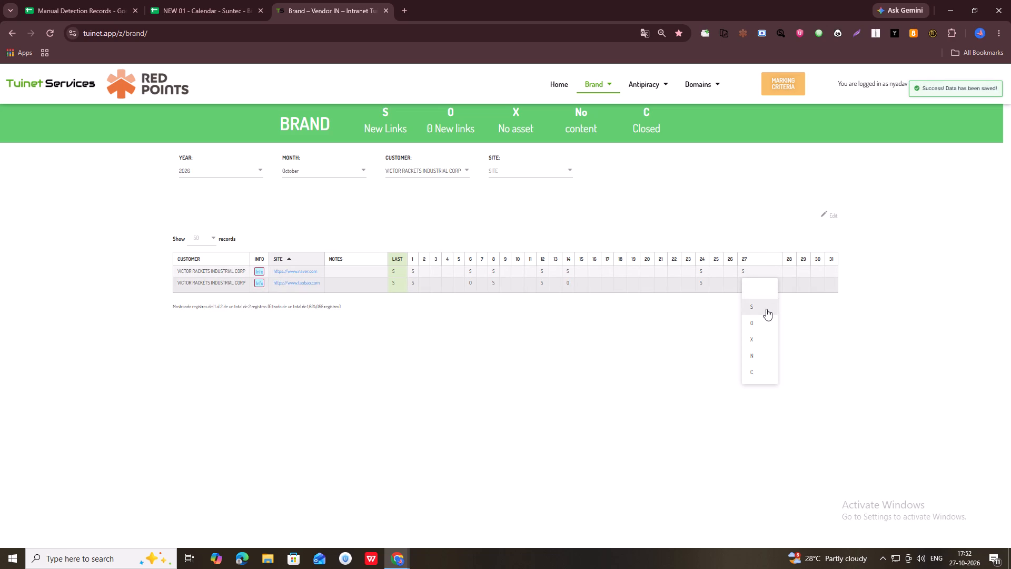
In the calendar, shade the 27/10 cells of Sport Lisboa e Benfica, Suja Juice and VICTOR RACKETS INDUSTRIAL CORP pale green.
click(175, 0)
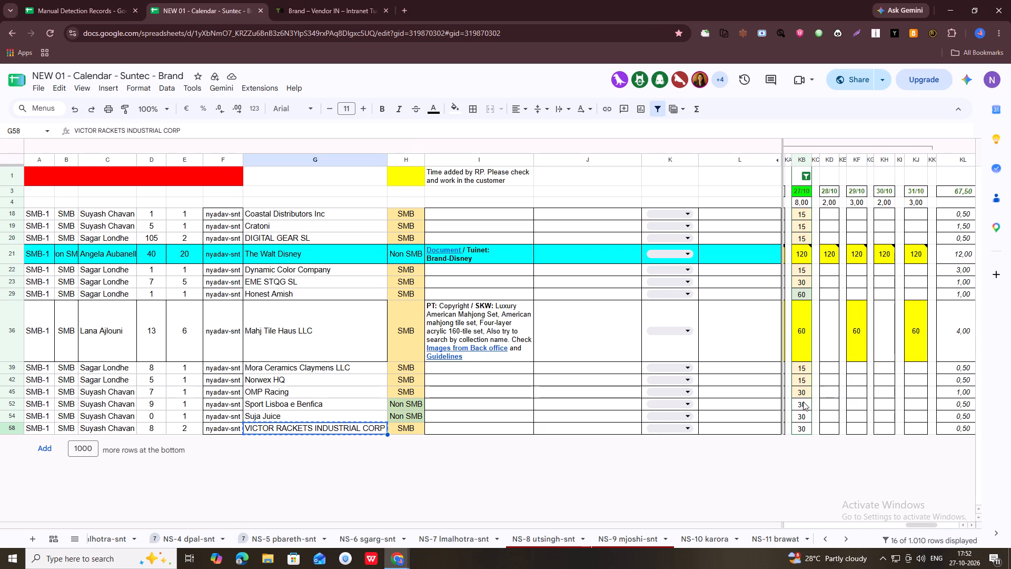
drag(803, 405, 799, 439)
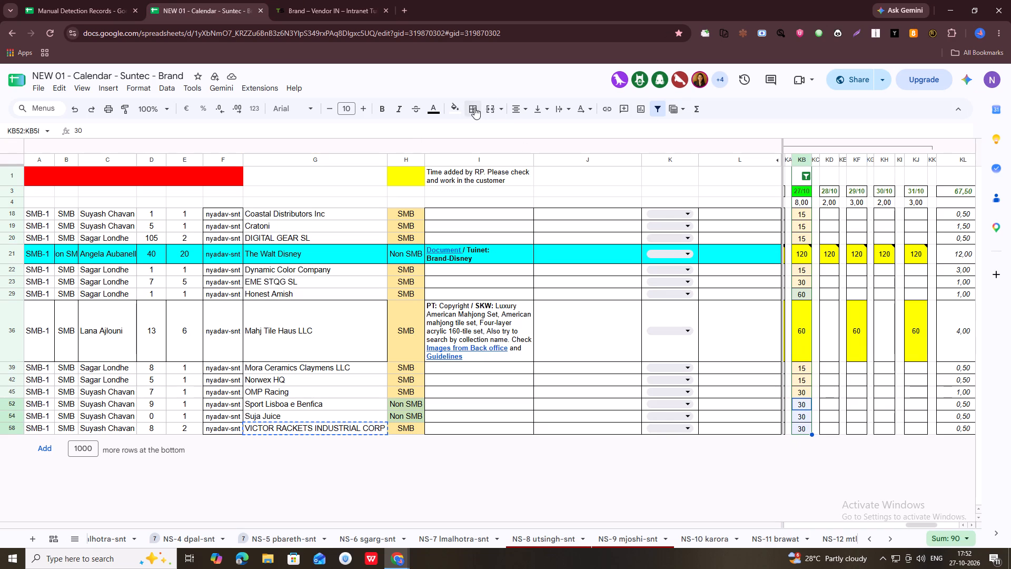
click(452, 111)
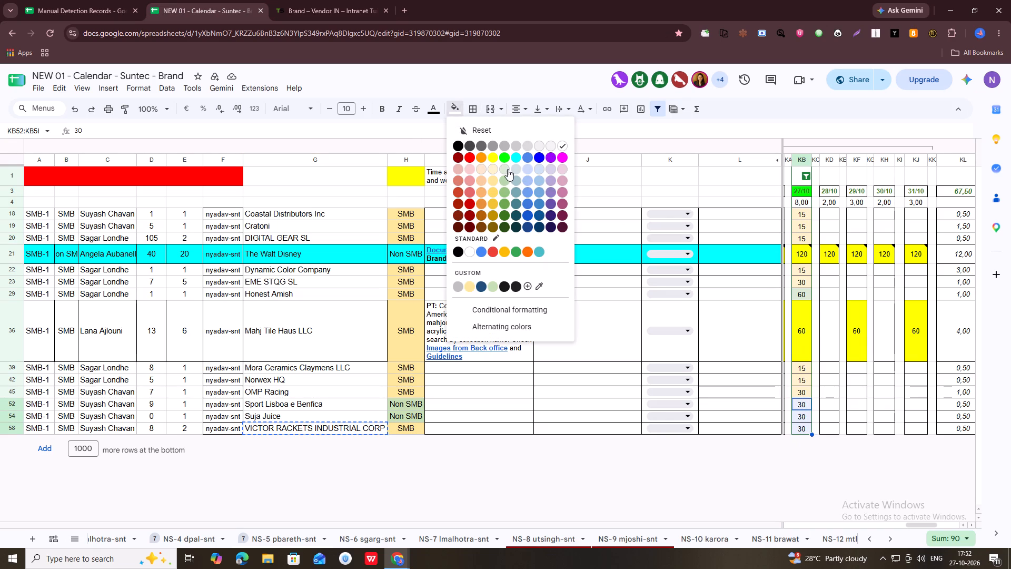
click(508, 170)
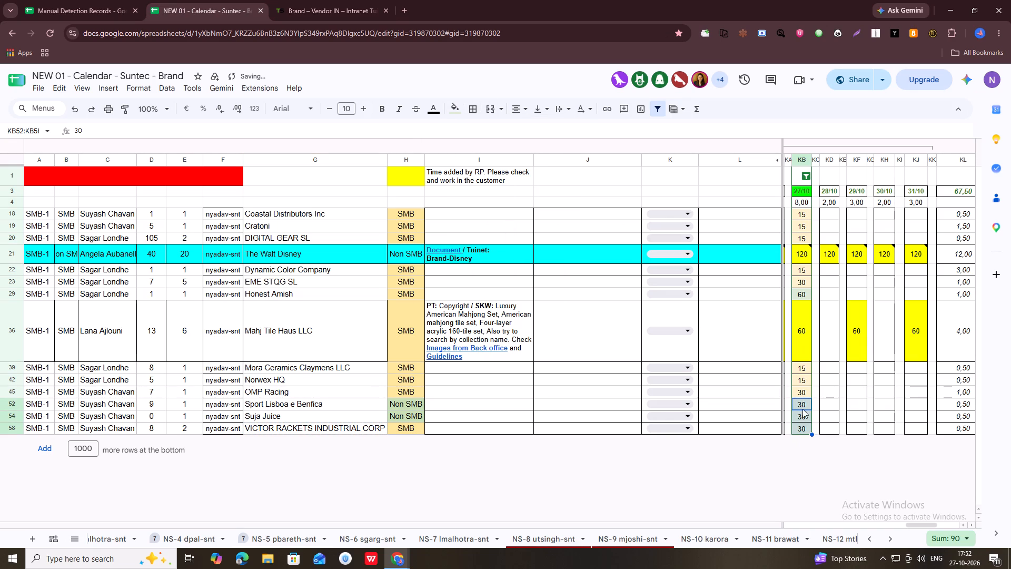
Check the sum of the 27/10 cells from Coastal Distributors Inc down to VICTOR RACKETS INDUSTRIAL CORP.
drag(805, 219, 801, 442)
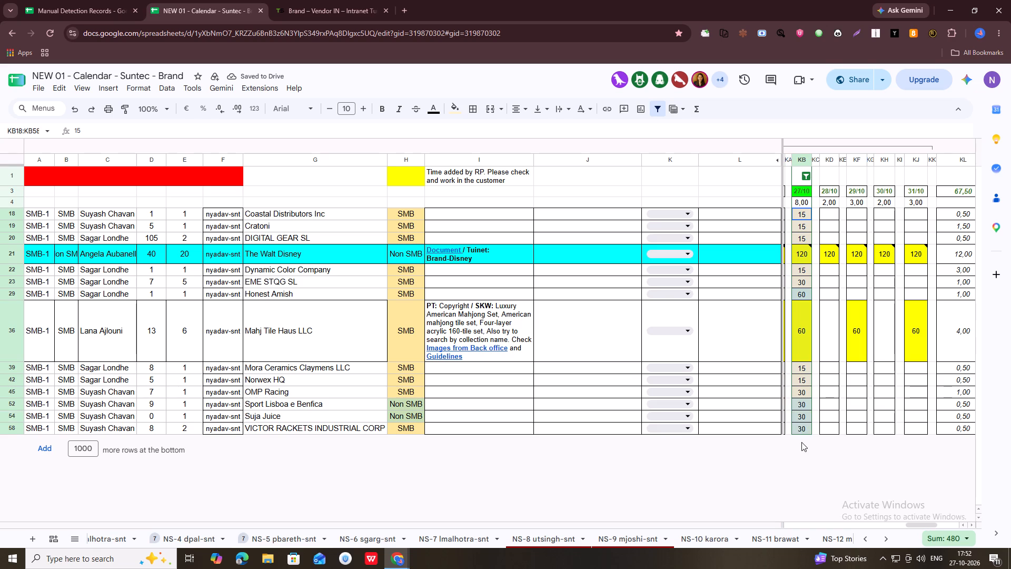
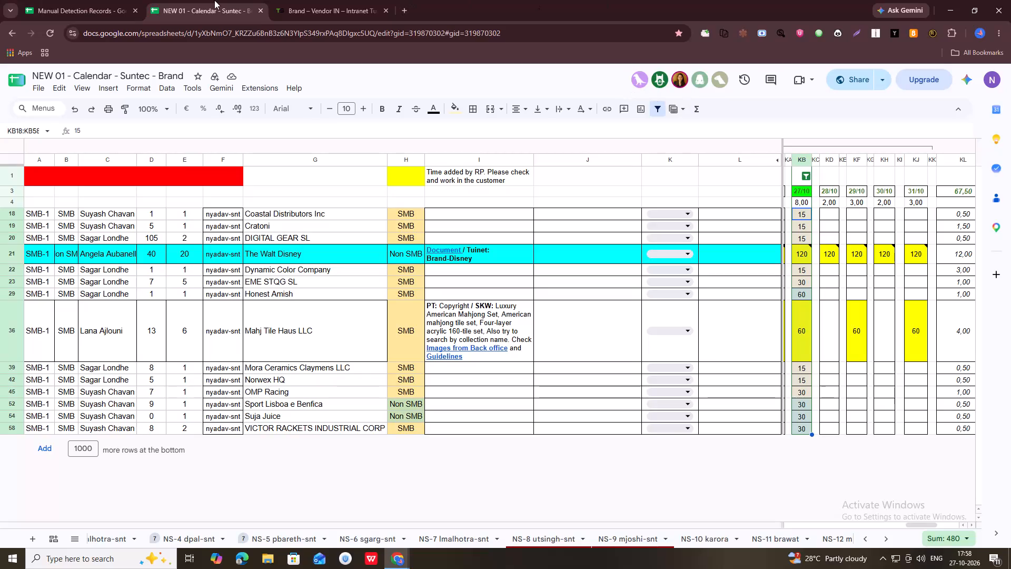
Close the remaining Chrome tabs: the calendar, Tuinet Brand table, Manual Detection Records and the Red Points New Incident page for OMP Racing.
middle_click(164, 0)
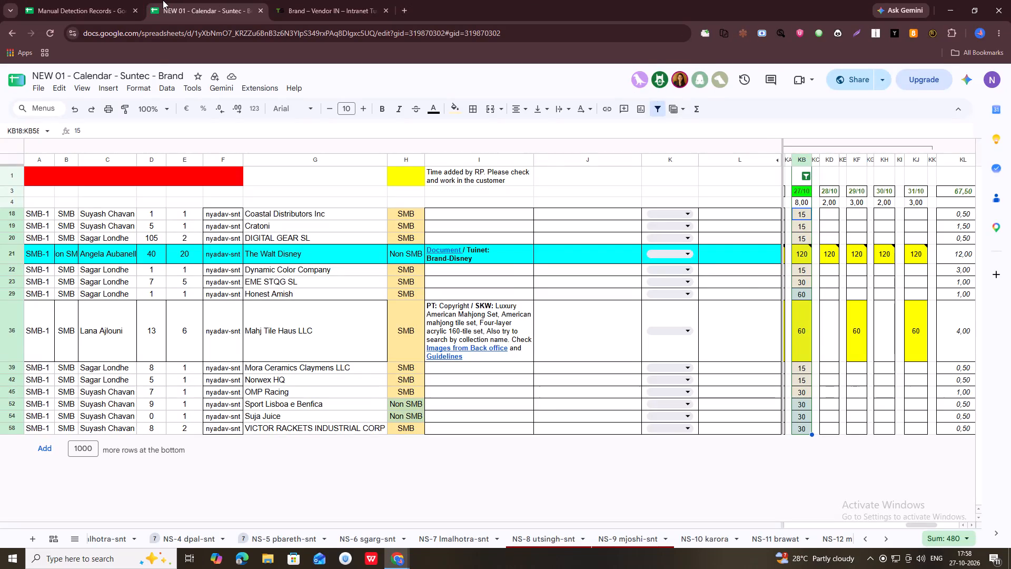
middle_click(163, 0)
middle_click(108, 0)
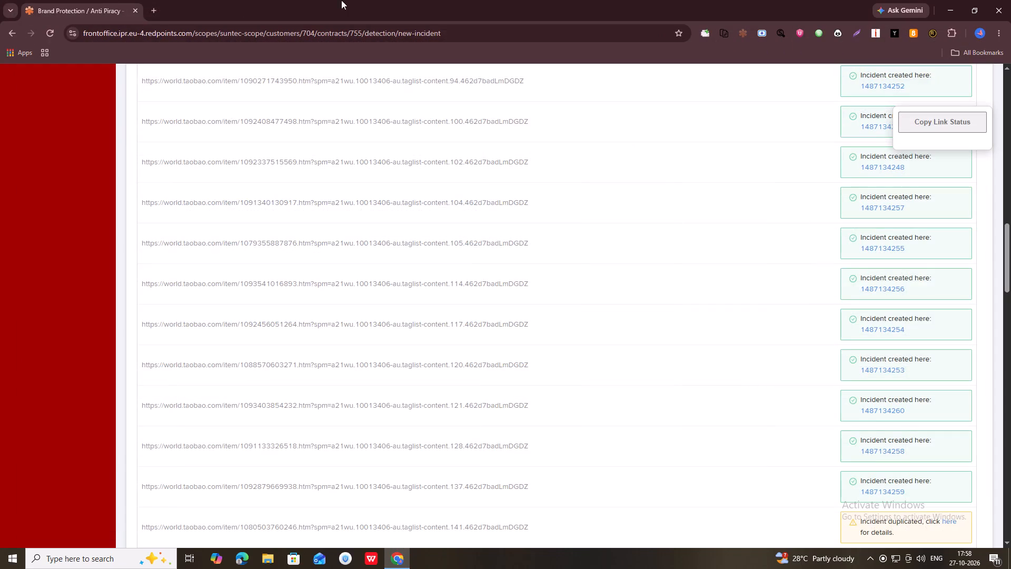
scroll(543, 209, up, 20)
scroll(543, 209, up, 8)
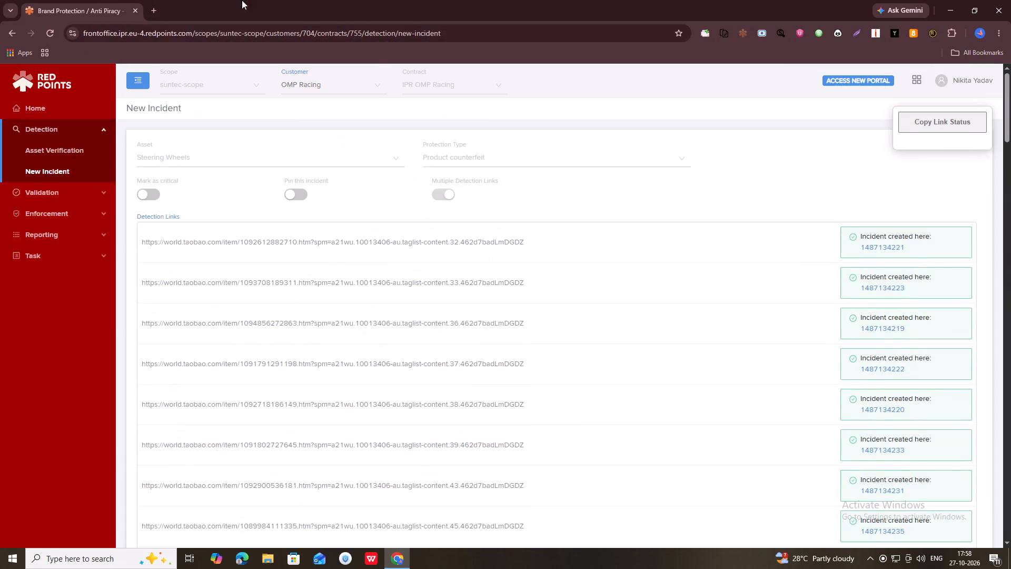
scroll(171, 0, up, 1)
middle_click(131, 0)
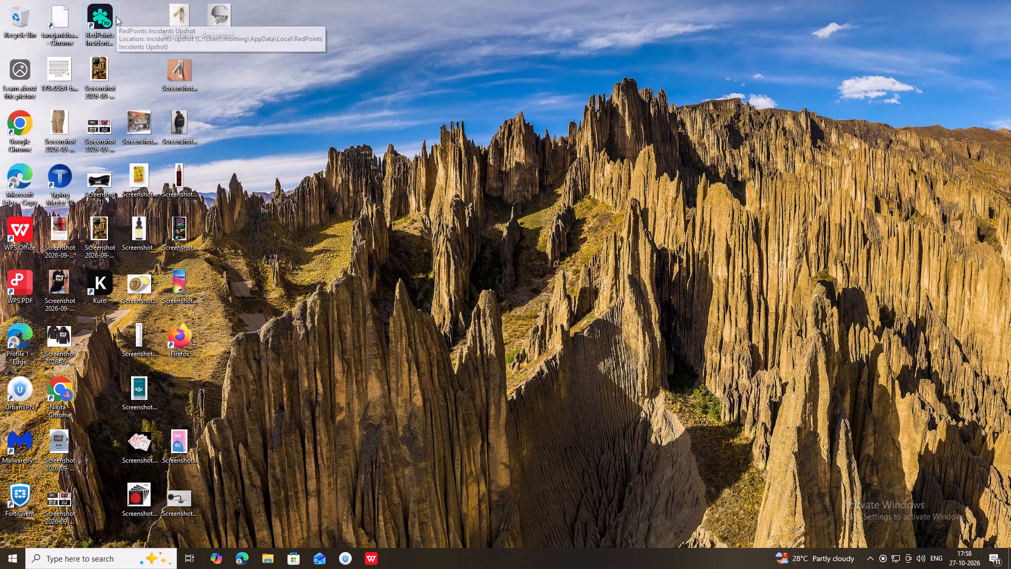
Shut down Windows from the desktop.
key(alt+F4)
key(Return)
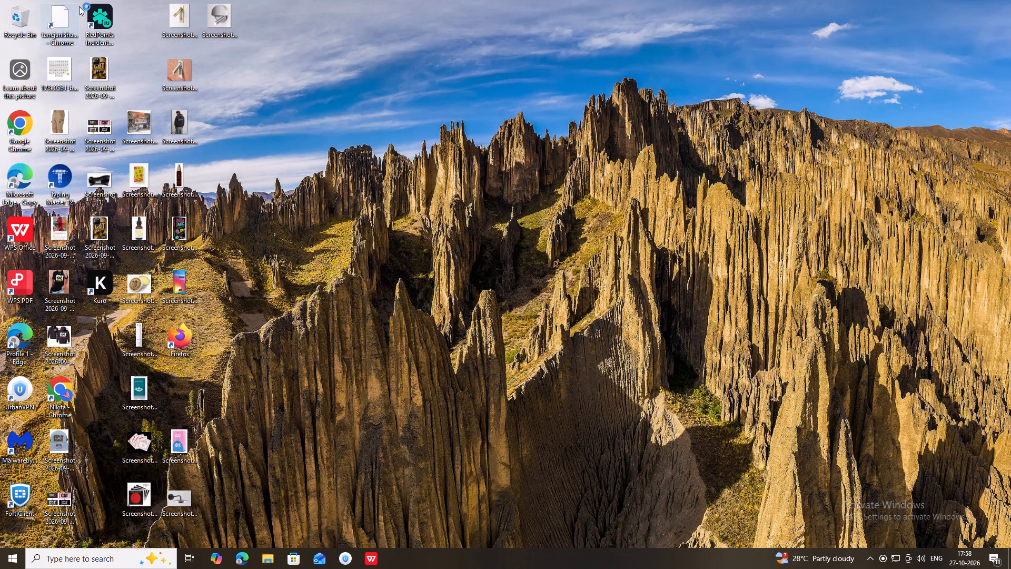